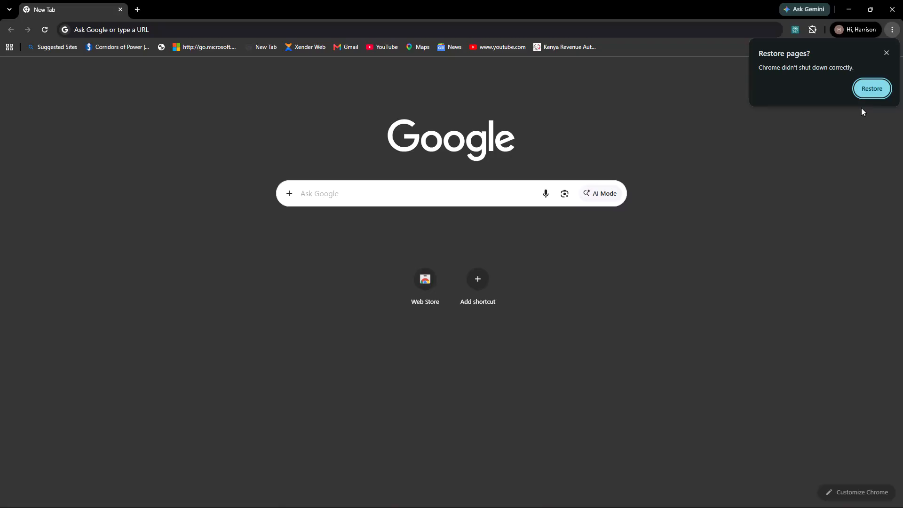
Dismiss the offer to restore pages and open the Kenya Revenue Authority iTax portal at itax.kra.go.ke.
click(887, 54)
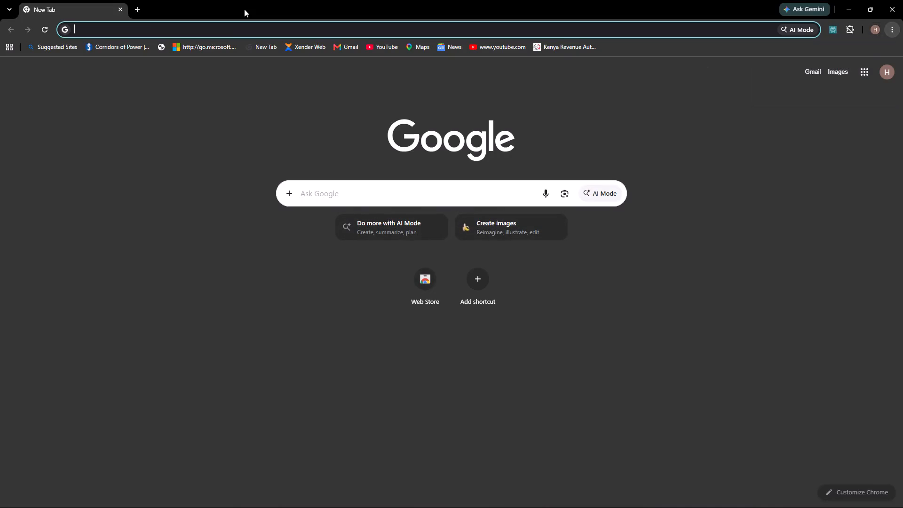
key(i)
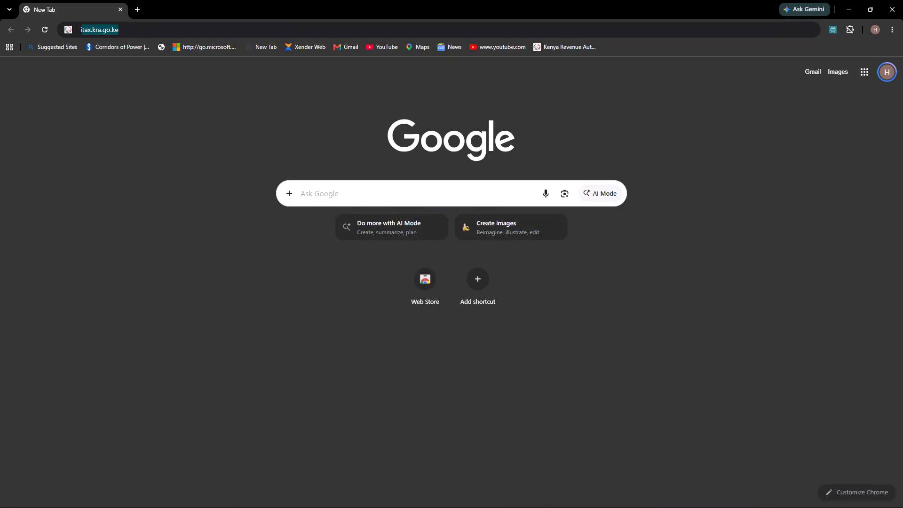
key(Return)
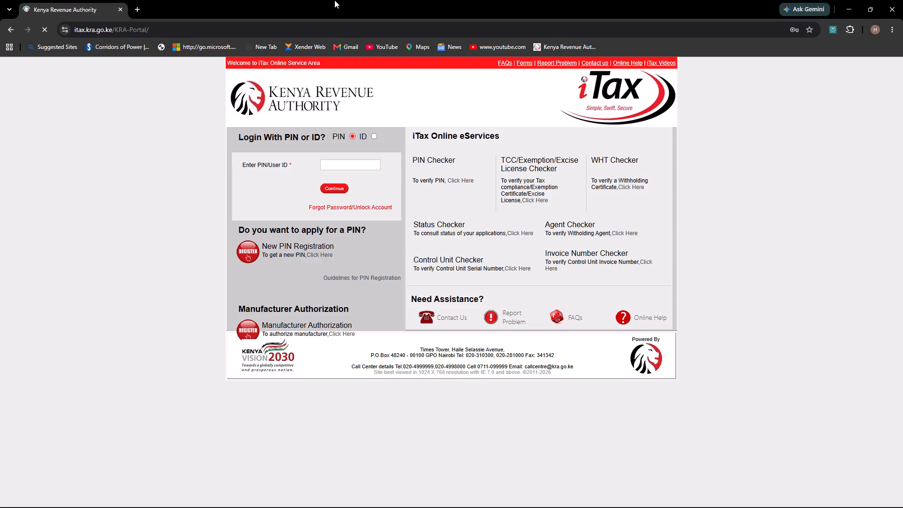
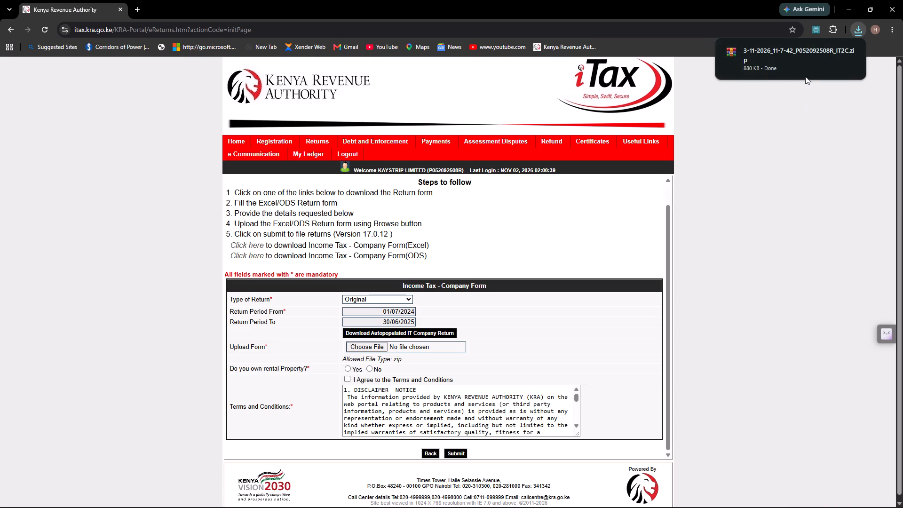
Open the downloaded IT2C return archive and its IT2C_Body_Corporate_Return workbook in Excel, filling the screen.
click(792, 68)
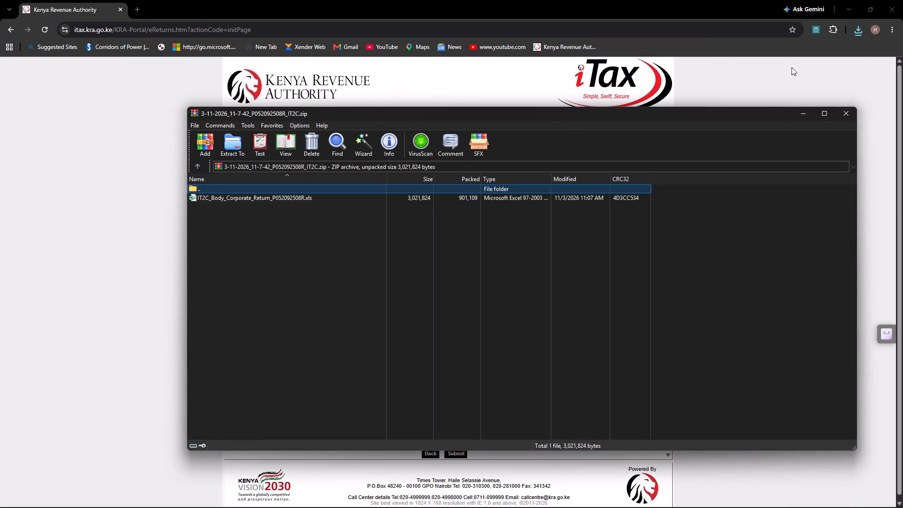
double_click(243, 199)
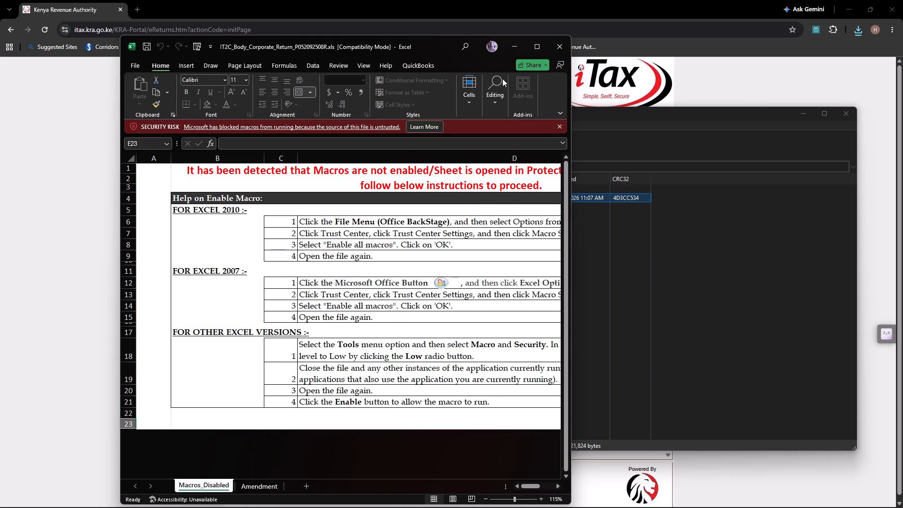
click(539, 46)
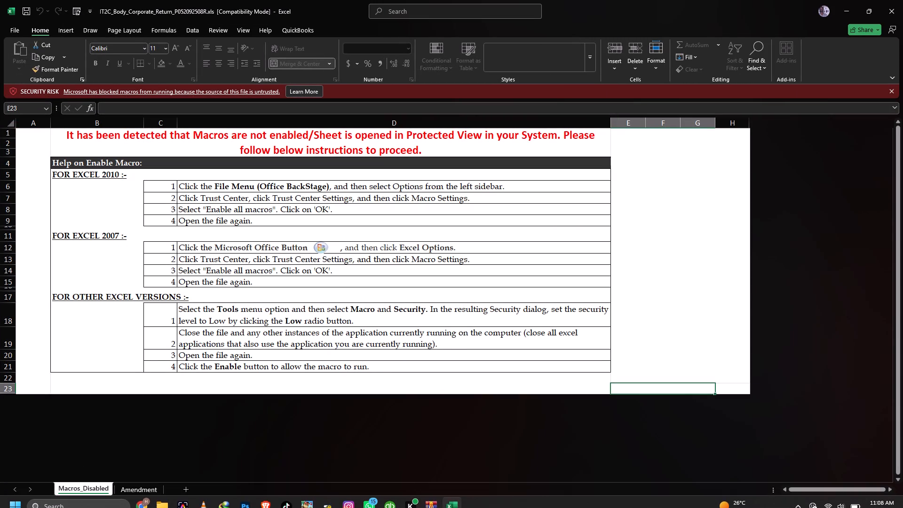
Use the Accessibility Assistant to convert the corporate return workbook to the modern .xlsm format and reopen it.
click(78, 503)
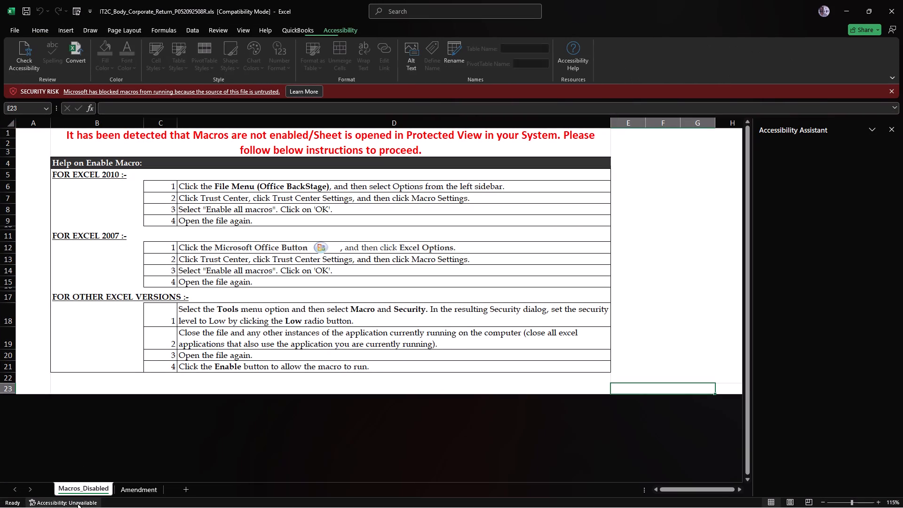
click(804, 191)
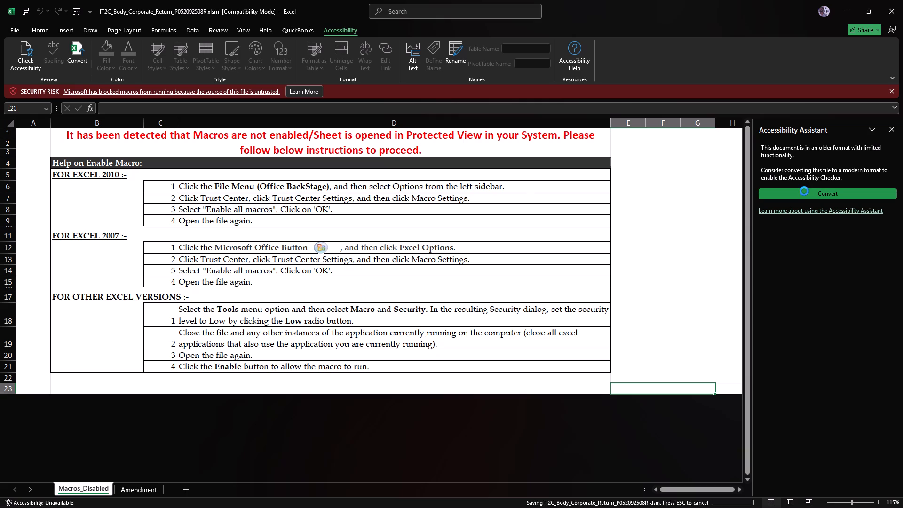
click(479, 287)
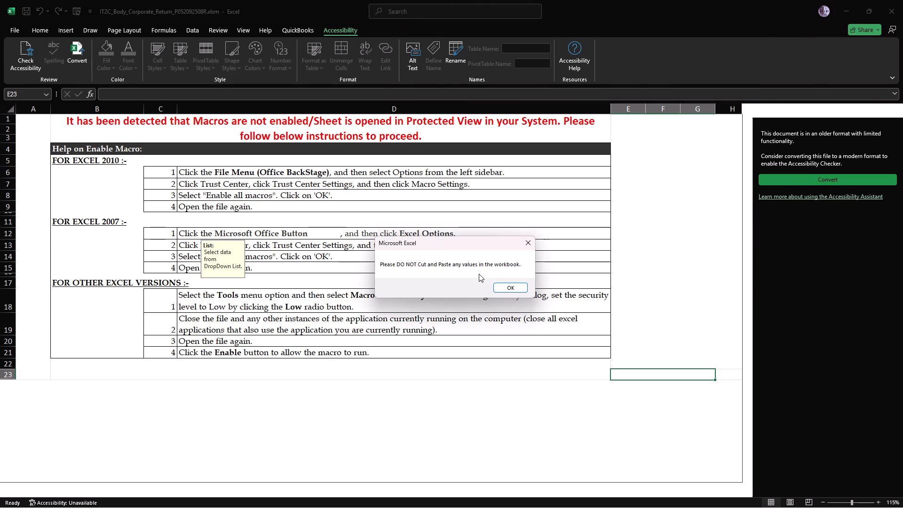
click(507, 285)
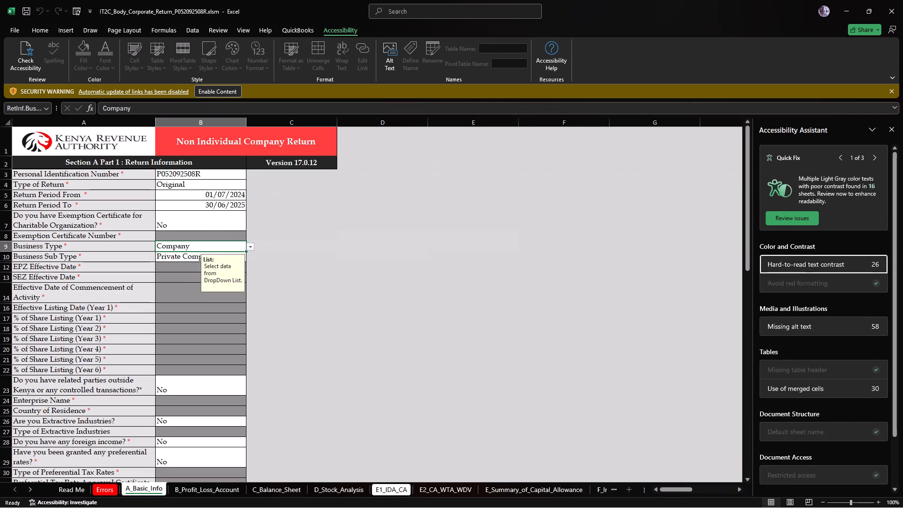
Enable the blocked content in the return workbook and dismiss the workbook-links message bar.
click(214, 93)
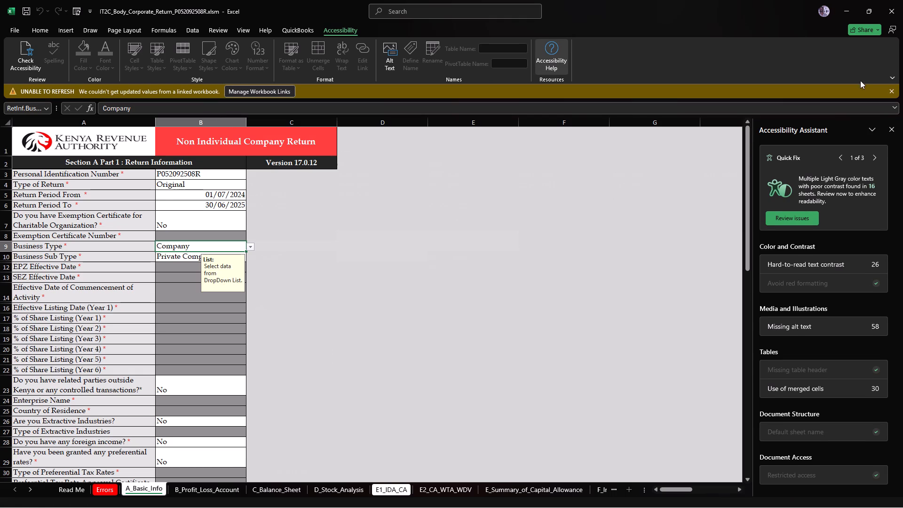
click(894, 94)
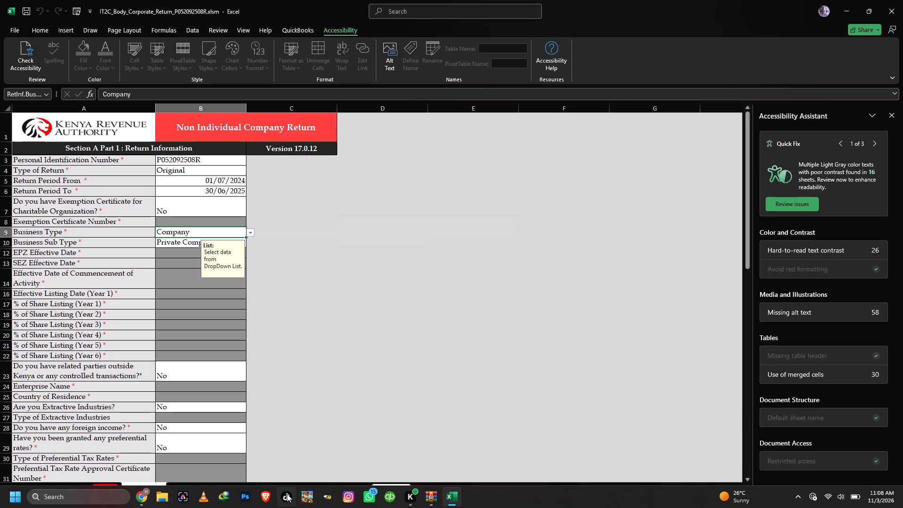
Open the Kaystrip Limited Financial Statements 2024-2025 for tax workbook from the Downloads folder and update its external links.
click(162, 501)
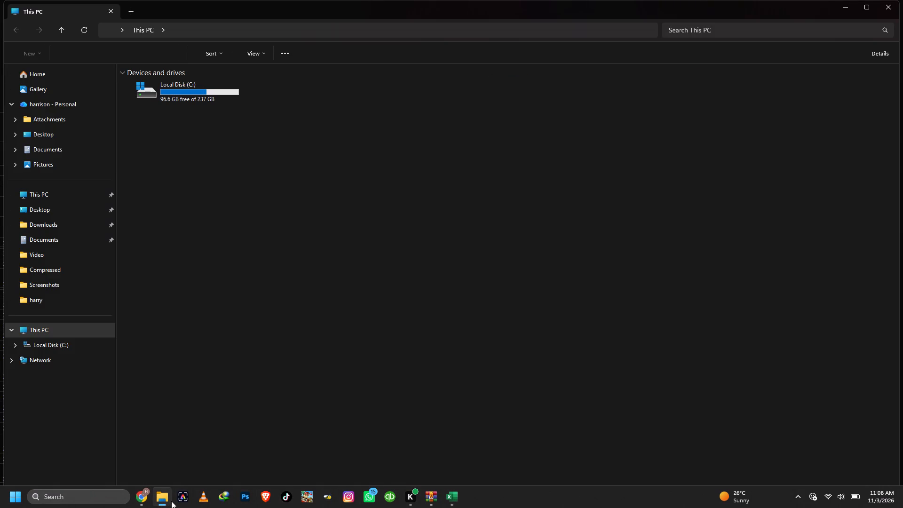
click(60, 222)
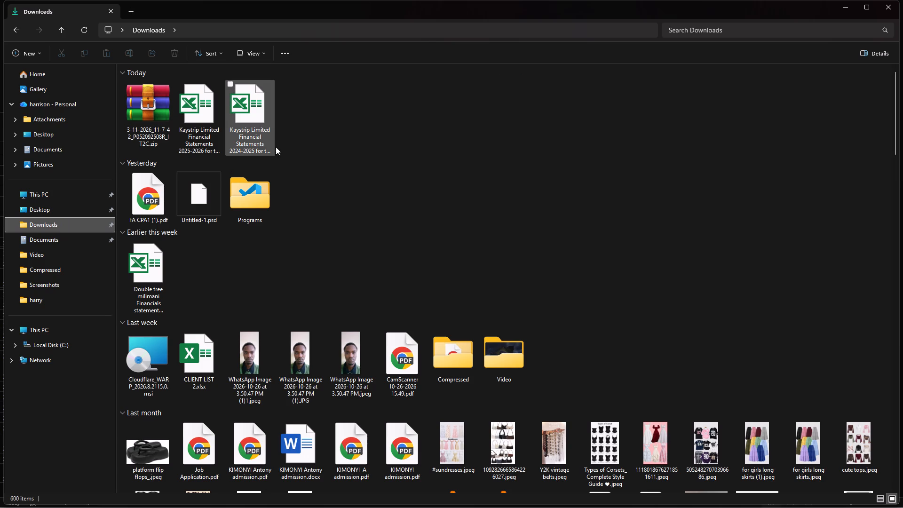
double_click(247, 105)
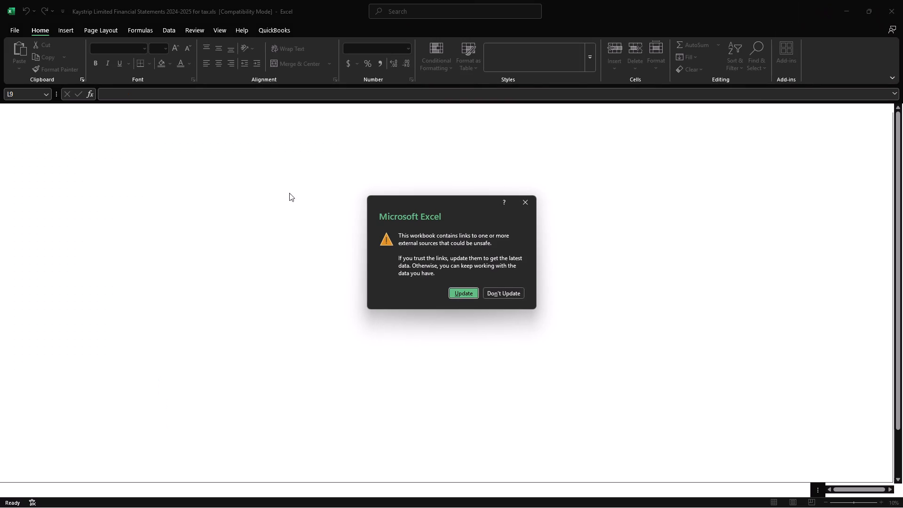
click(465, 294)
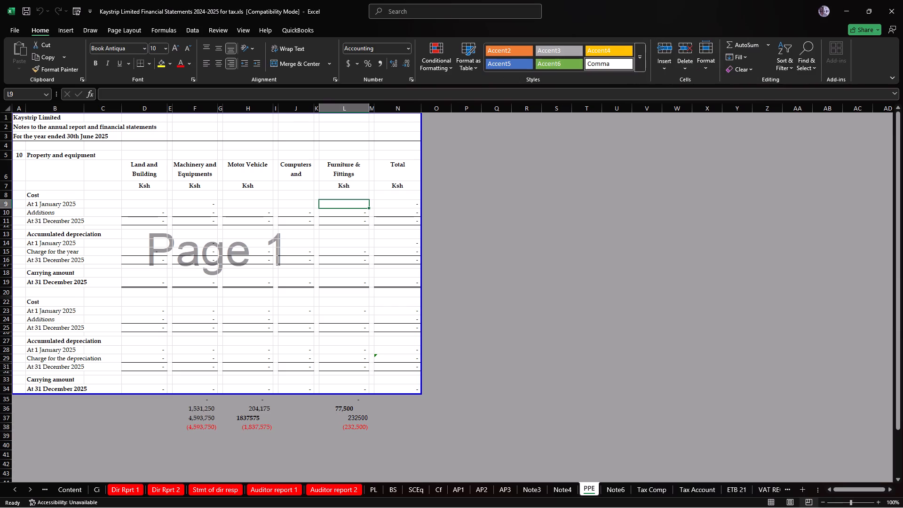
Arrange the financial statements workbook on the left half of the screen and the IT2C return workbook on the right half.
drag(625, 10, 6, 47)
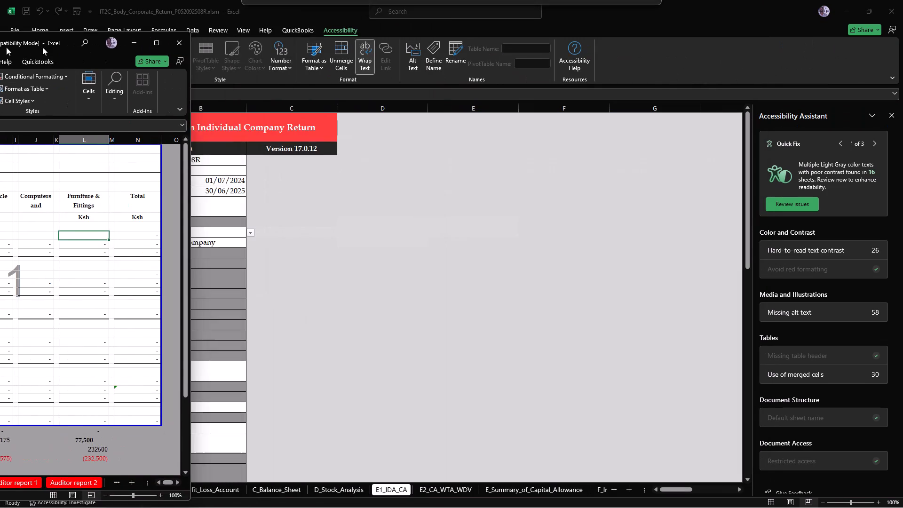
drag(6, 47, 0, 134)
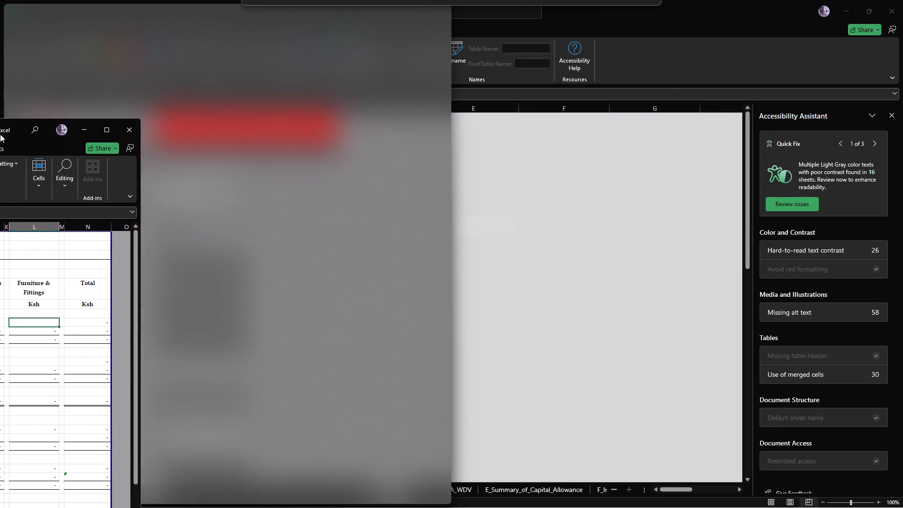
click(554, 172)
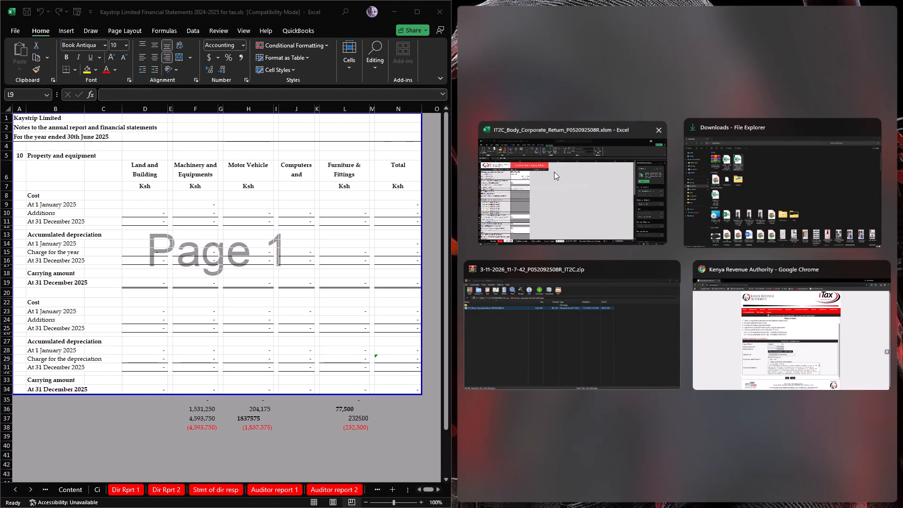
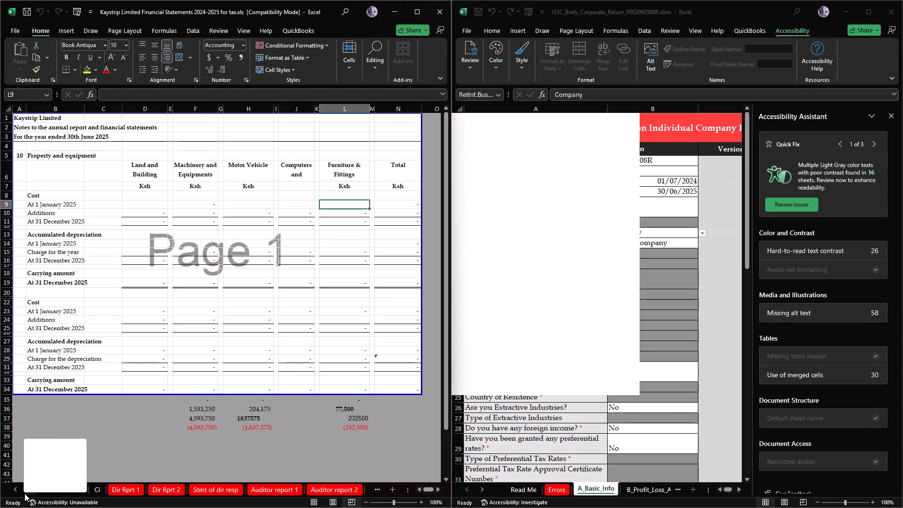
Open the PL sheet in the financial statements workbook.
triple_click(11, 491)
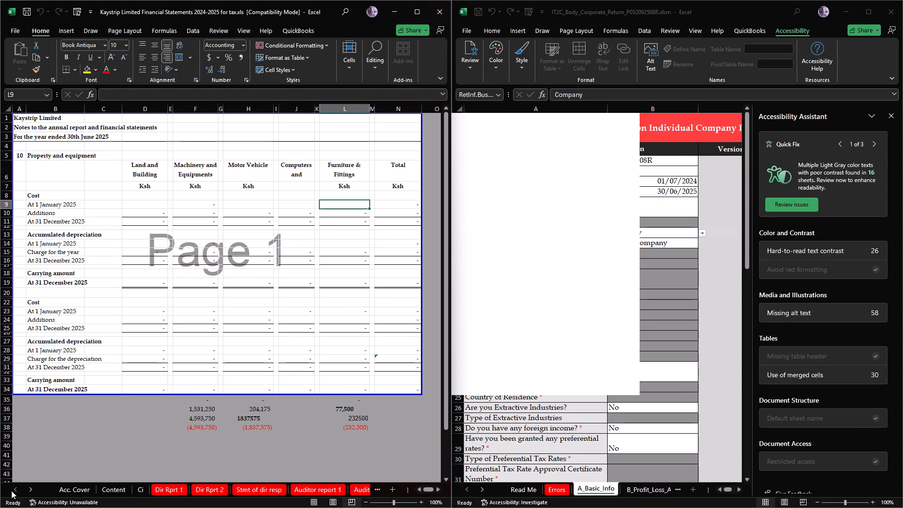
click(27, 488)
triple_click(27, 488)
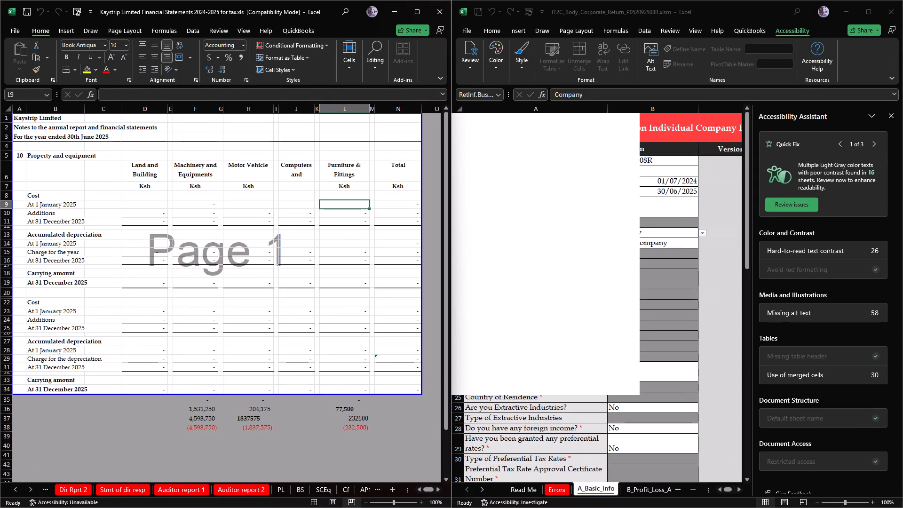
click(281, 490)
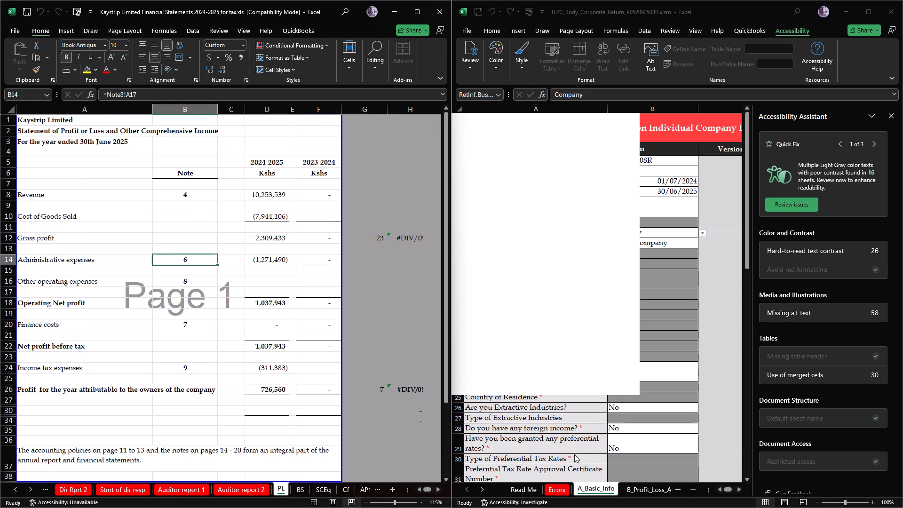
Open the B_Profit_Loss_Account sheet in the return workbook and narrow the Accessibility Assistant pane to expose more columns.
click(646, 432)
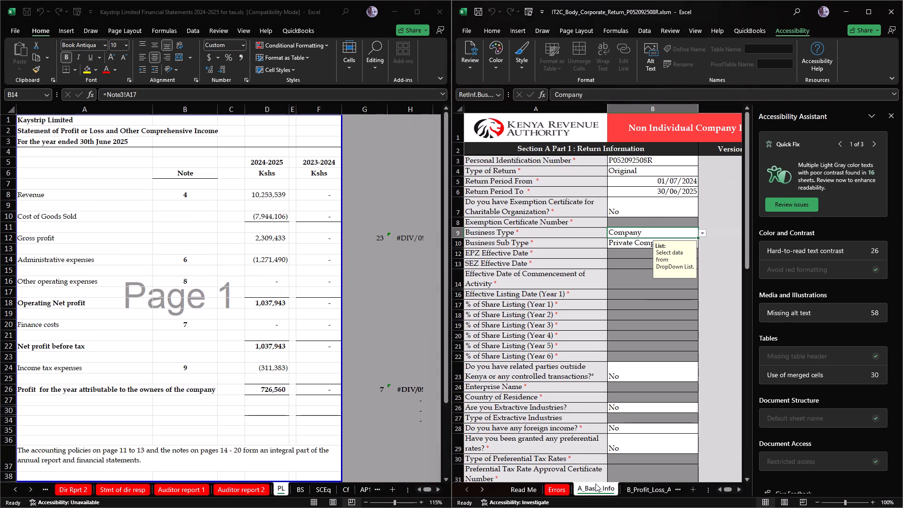
click(637, 489)
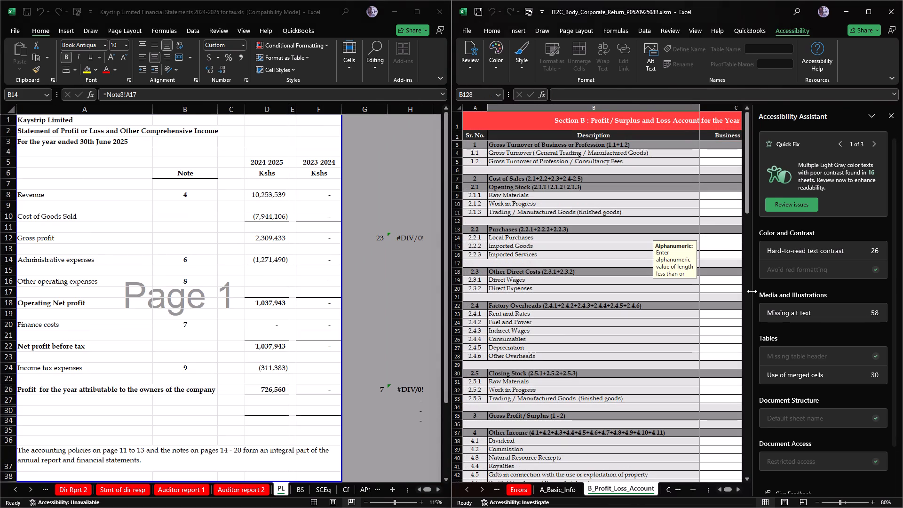
drag(752, 291, 902, 255)
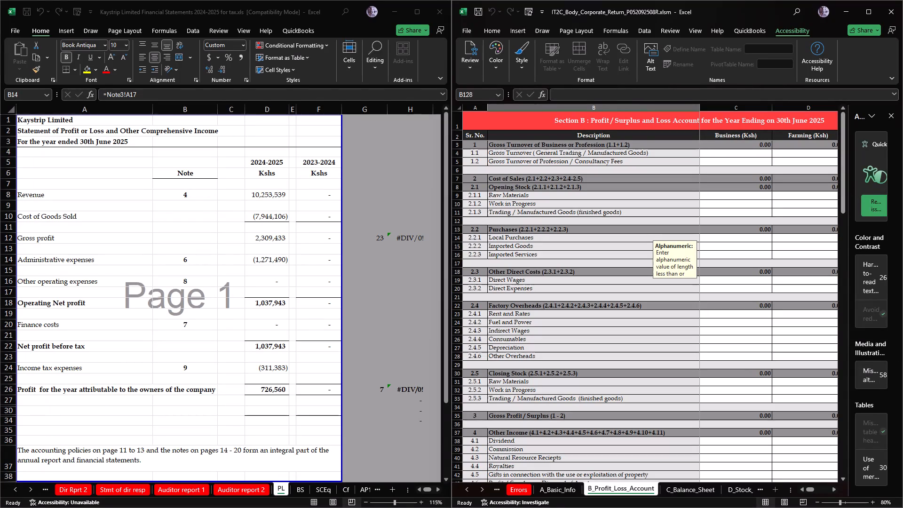
Enter 10253539 as the Business gross turnover from general trading / manufactured goods (line 1.1).
click(731, 159)
click(729, 164)
click(731, 157)
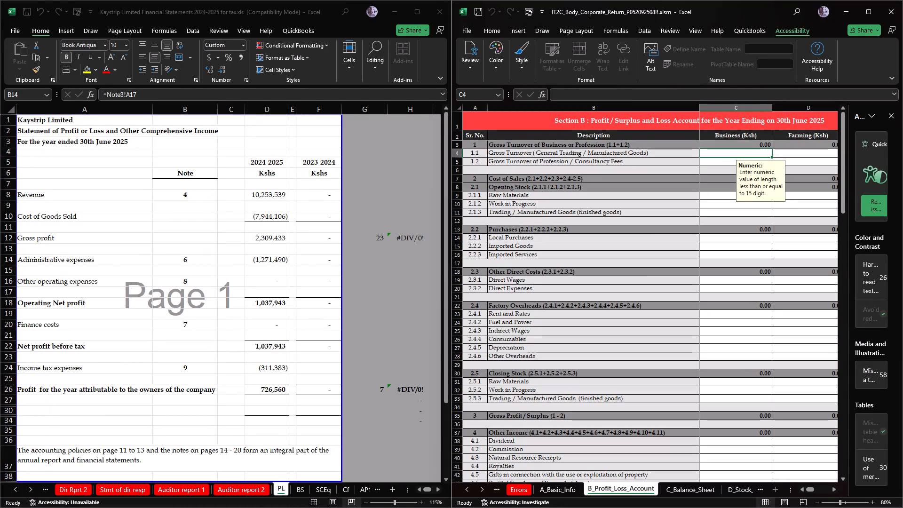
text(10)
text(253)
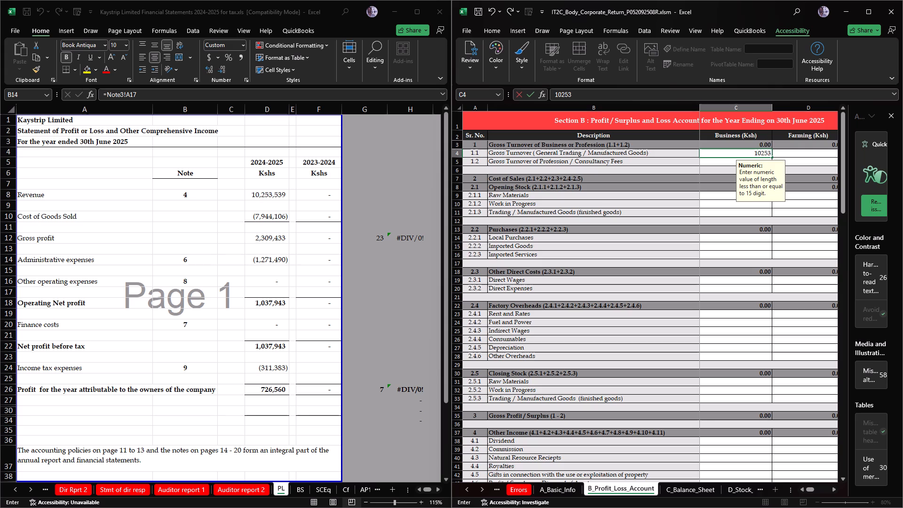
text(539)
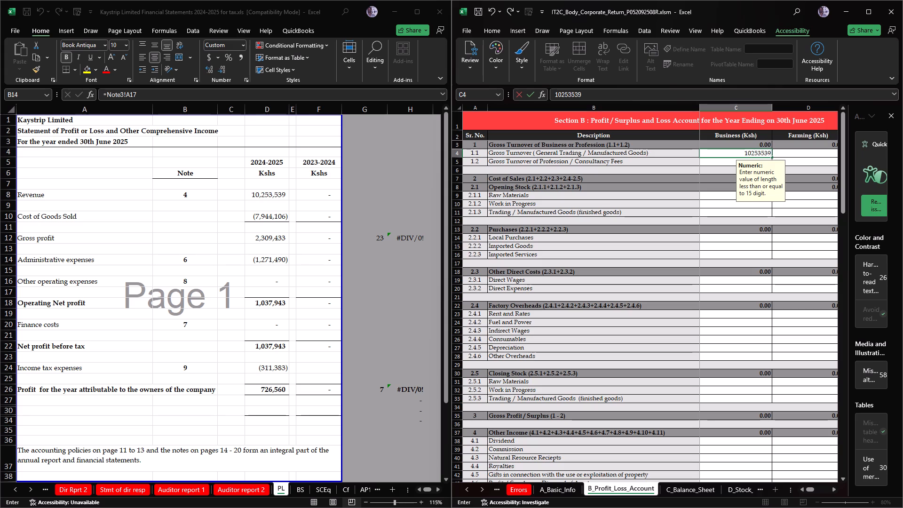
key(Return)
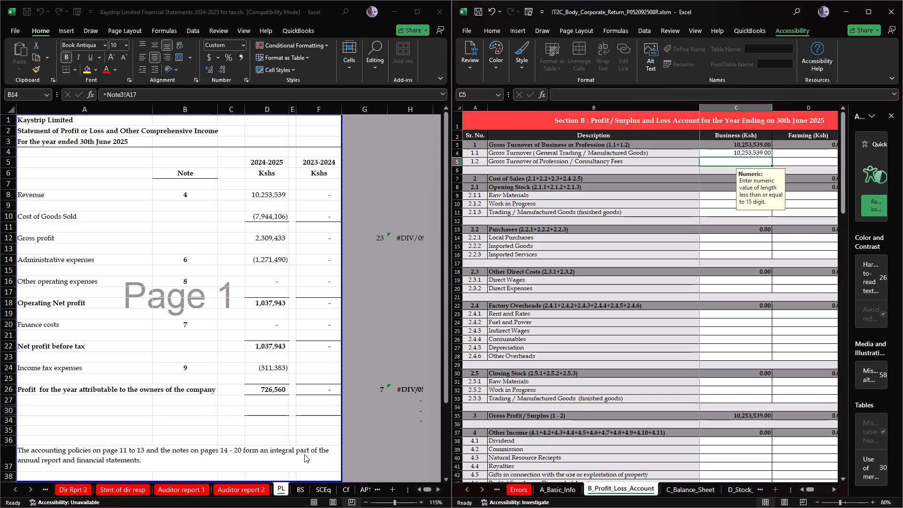
Open Note3 of the financial statements and enter its purchases figure, 7944106, as Business Local Purchases (line 2.2.1) in the return.
double_click(26, 489)
click(26, 489)
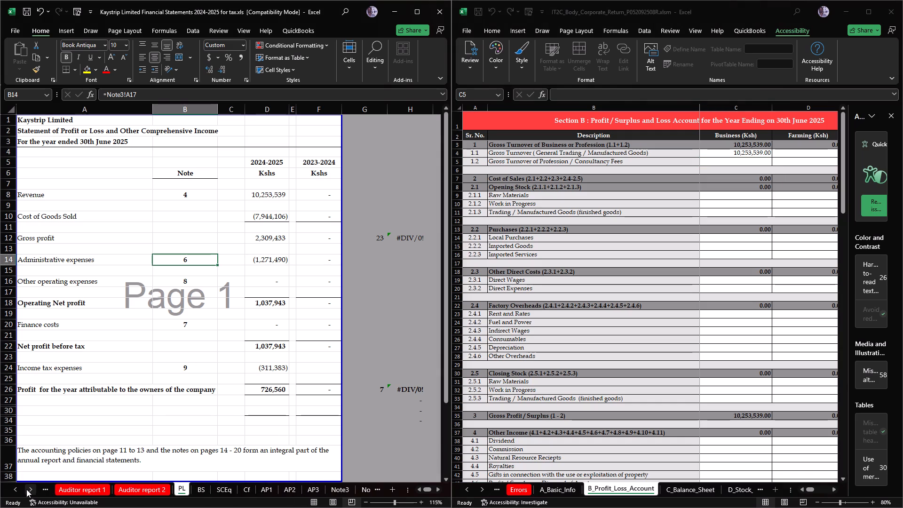
click(26, 489)
click(26, 489)
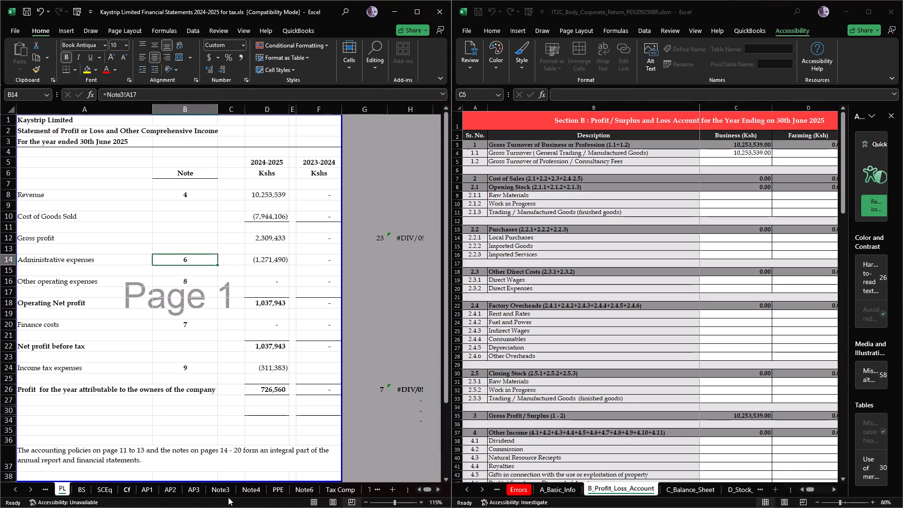
click(227, 492)
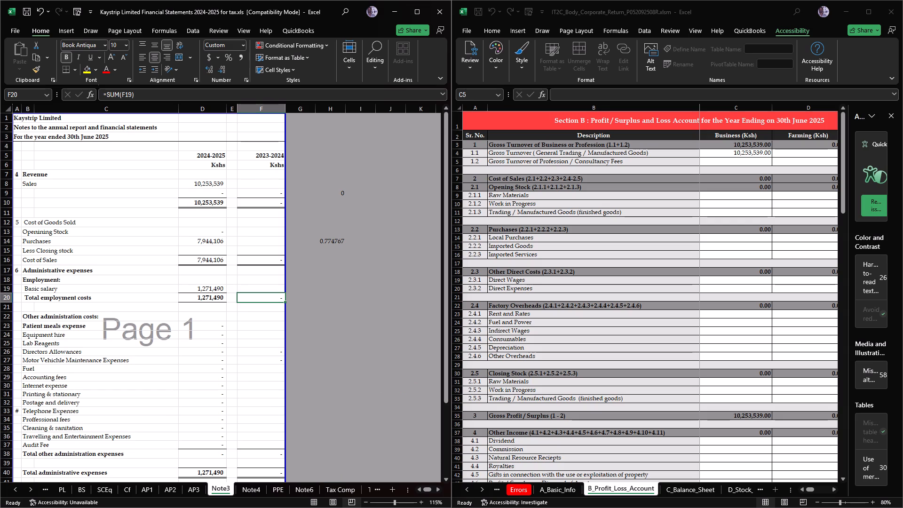
click(748, 249)
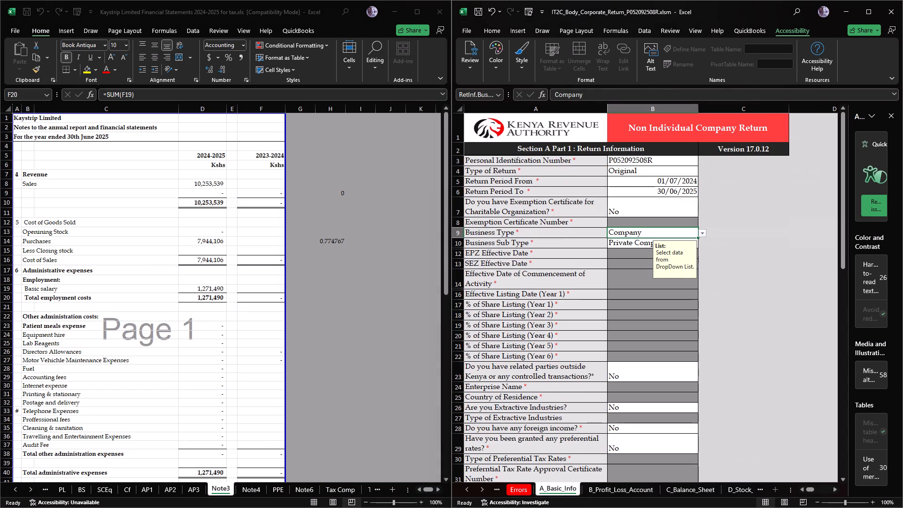
double_click(641, 489)
click(741, 245)
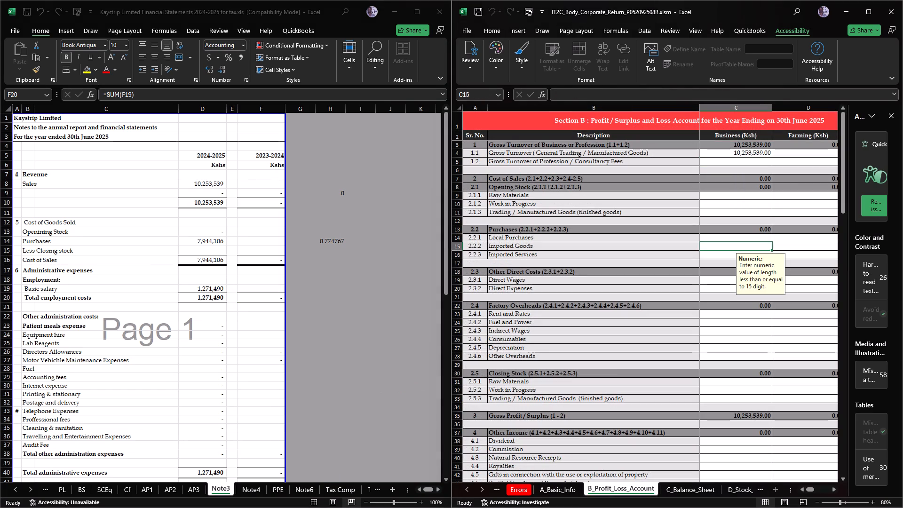
click(727, 239)
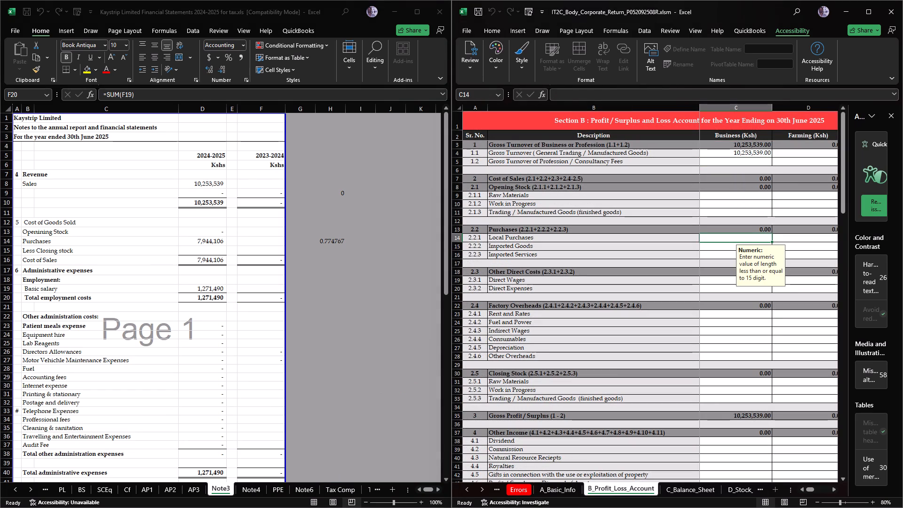
key(7)
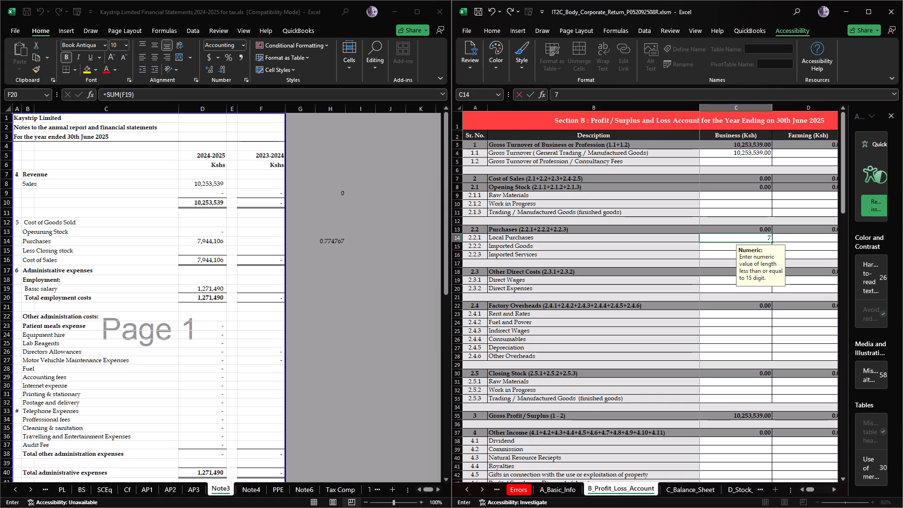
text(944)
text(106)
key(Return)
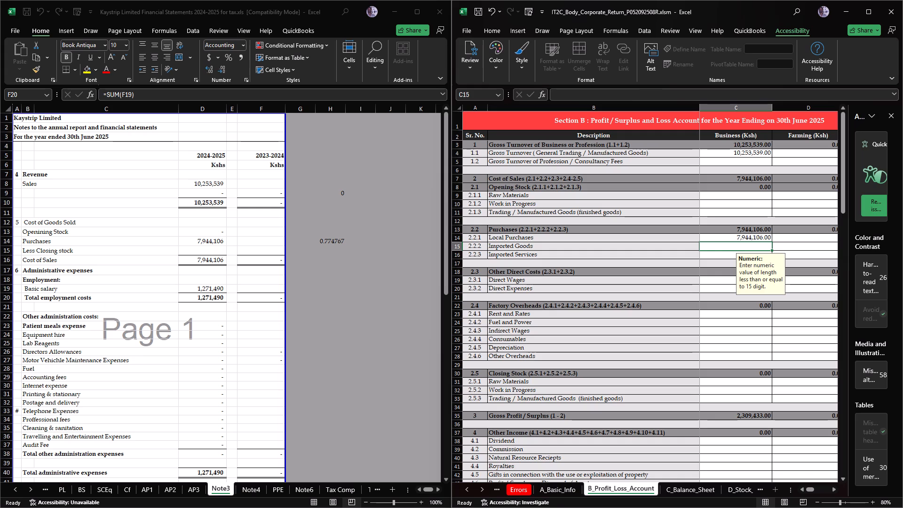
Enter 1271490 as Business Salaries and Wages (line 6.5.1) under the return's administrative expenses.
scroll(717, 401, down, 5)
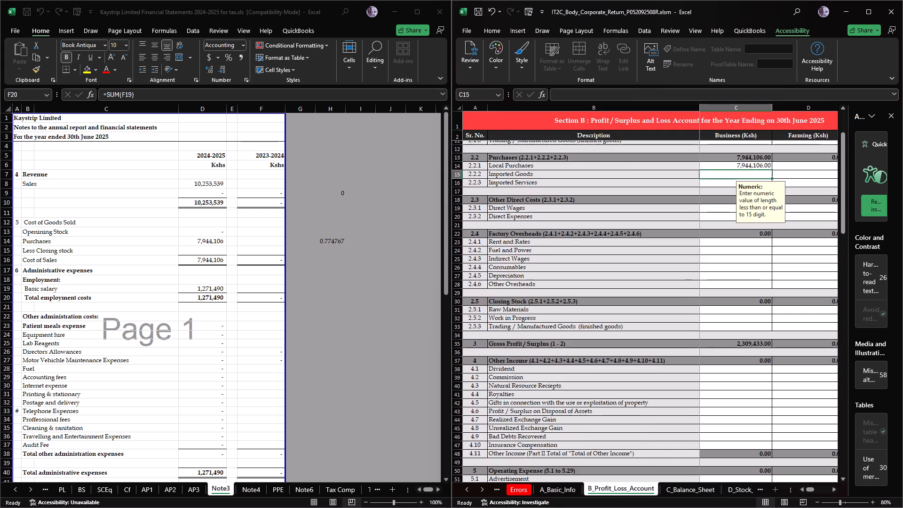
scroll(717, 401, down, 9)
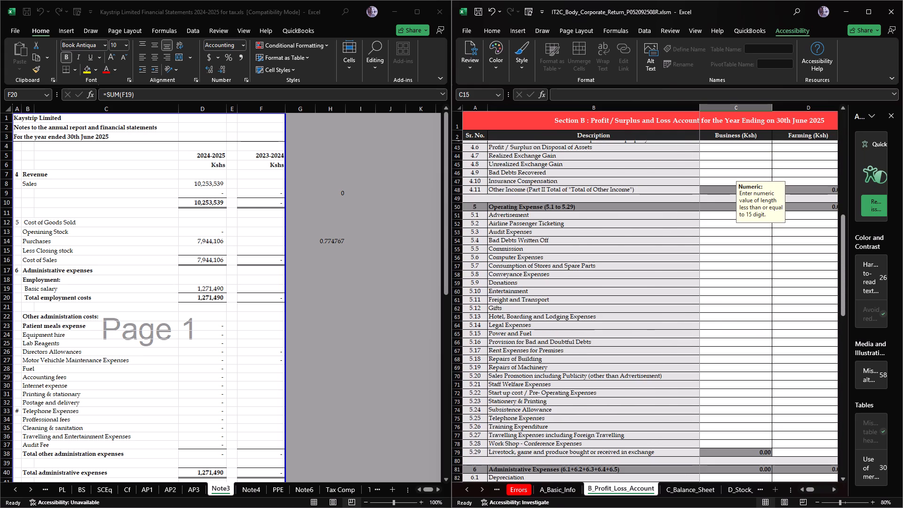
scroll(717, 401, down, 5)
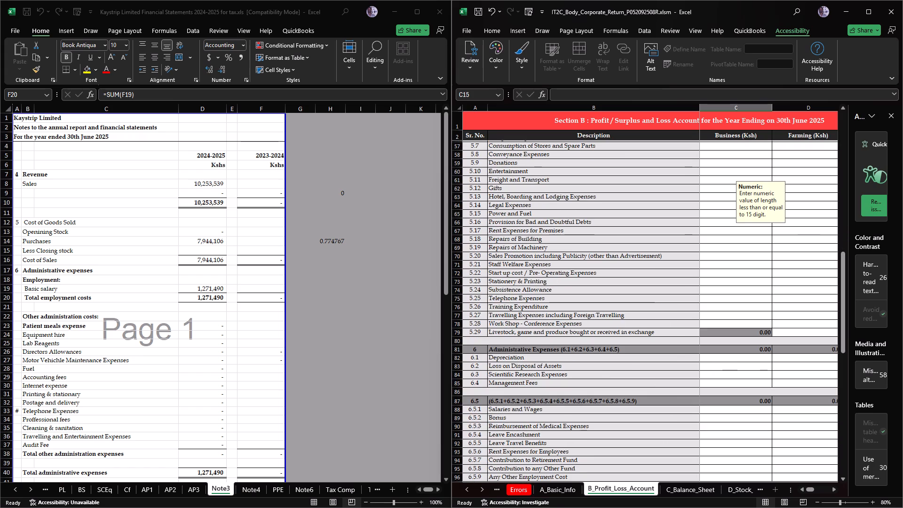
click(716, 412)
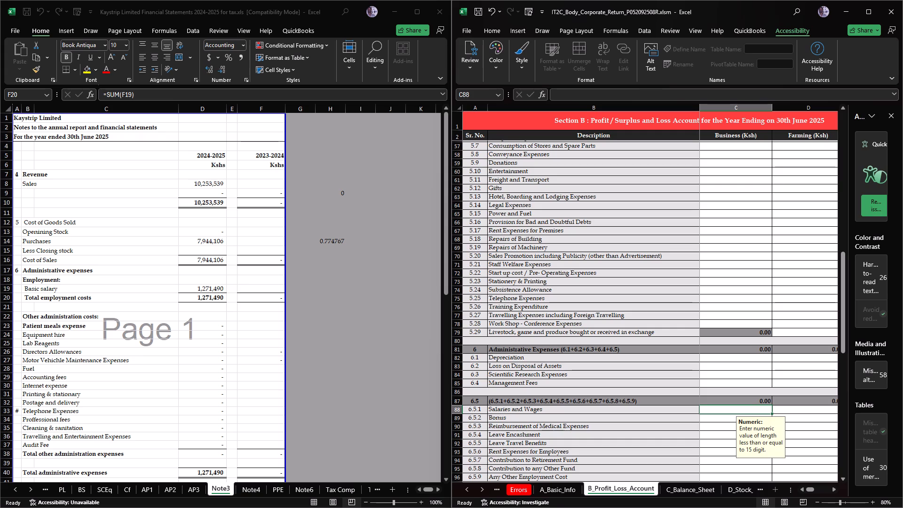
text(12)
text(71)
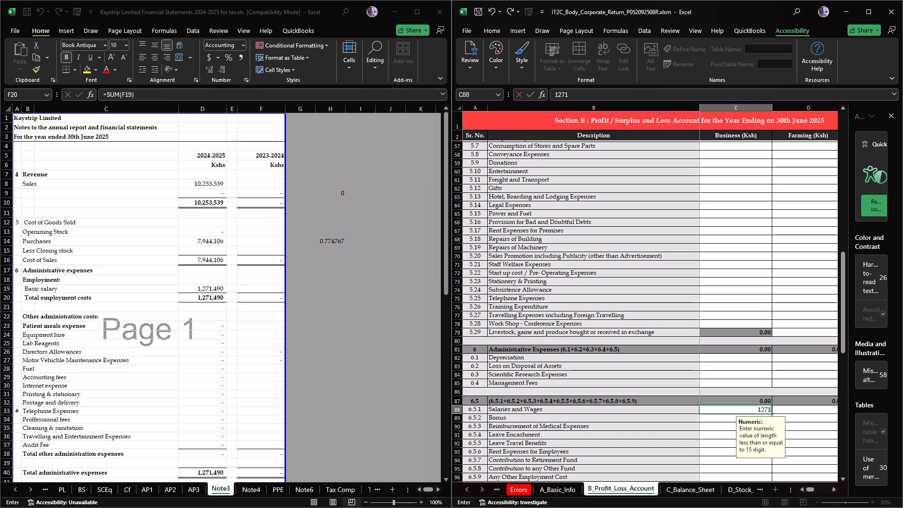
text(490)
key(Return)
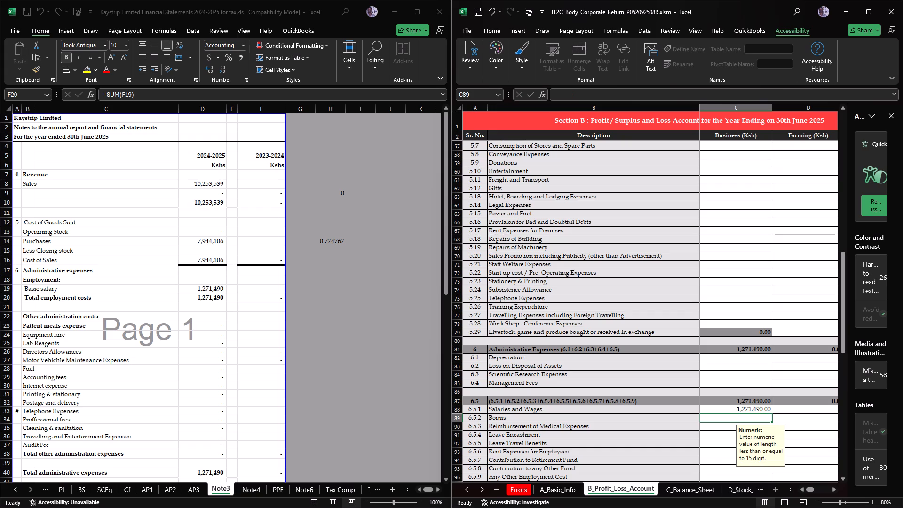
Check the Note4 and Note6 sheets of the financial statements for further items to report, and go back to the PL sheet.
scroll(314, 413, down, 2)
scroll(194, 397, down, 2)
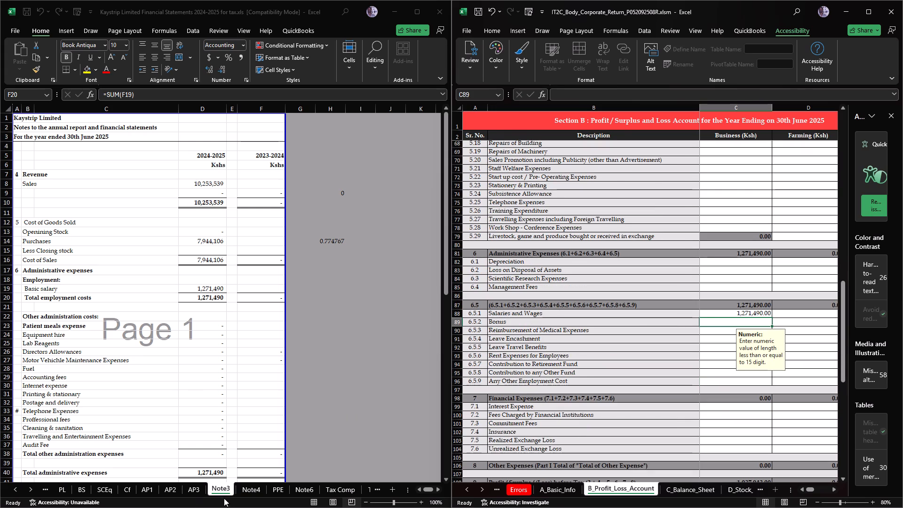
click(245, 491)
click(245, 491)
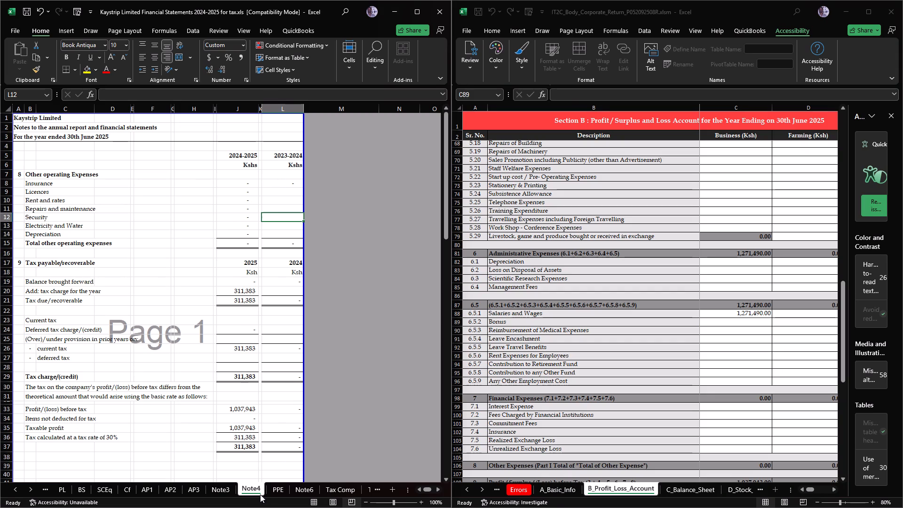
click(295, 486)
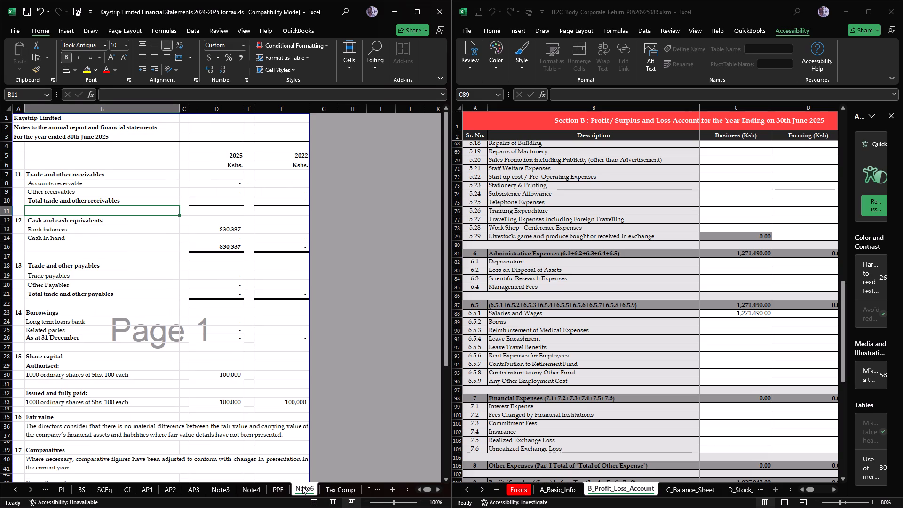
click(62, 487)
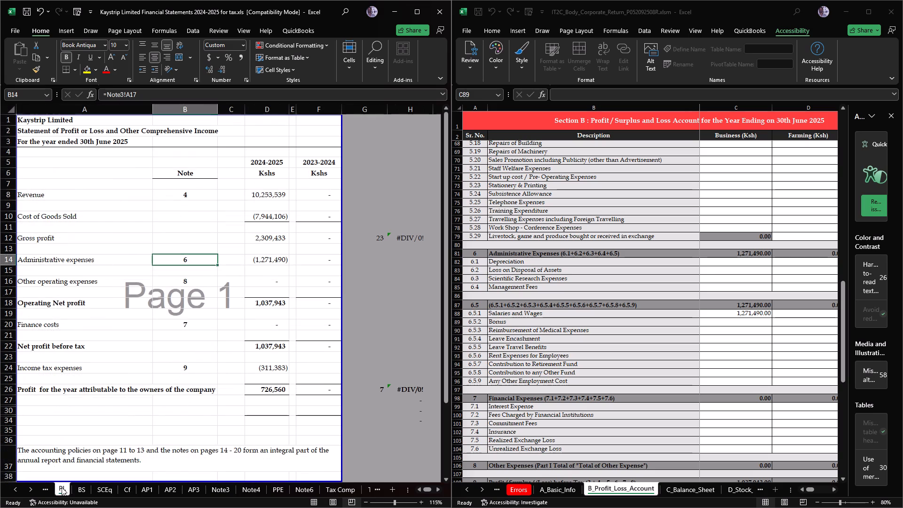
Enter 311383 as the consolidated Income Tax Expense (line 10) in the return's profit and loss account.
click(629, 491)
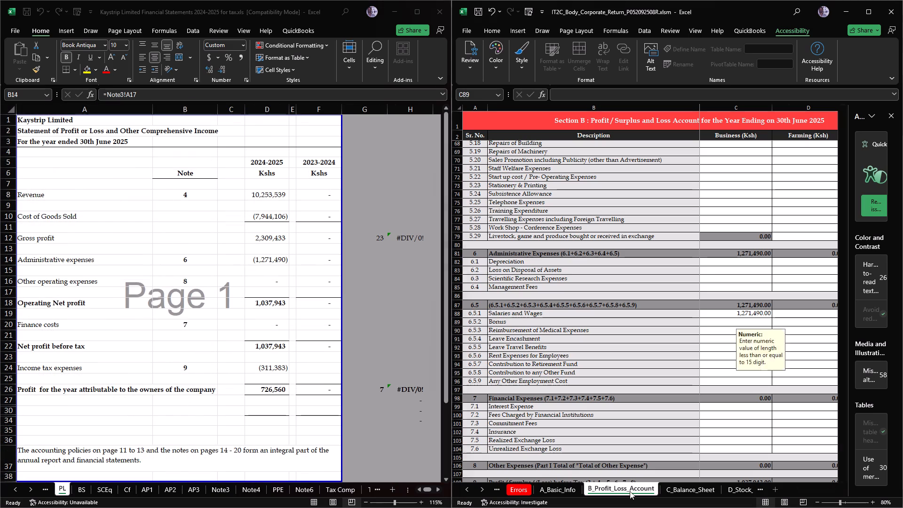
click(630, 491)
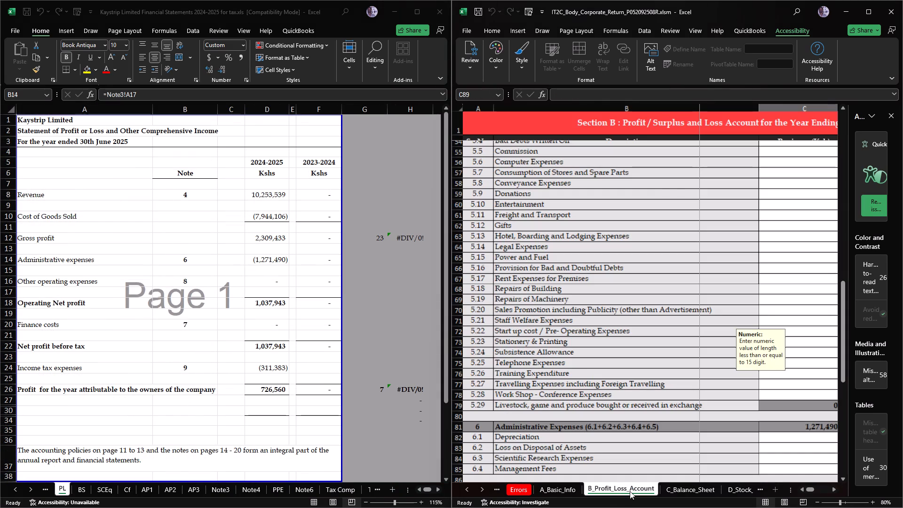
click(630, 491)
scroll(663, 285, down, 2)
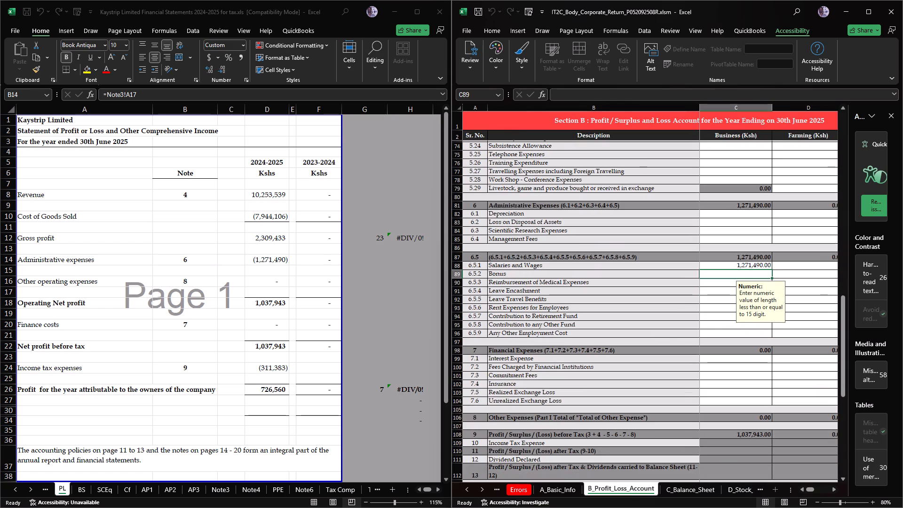
scroll(663, 288, down, 7)
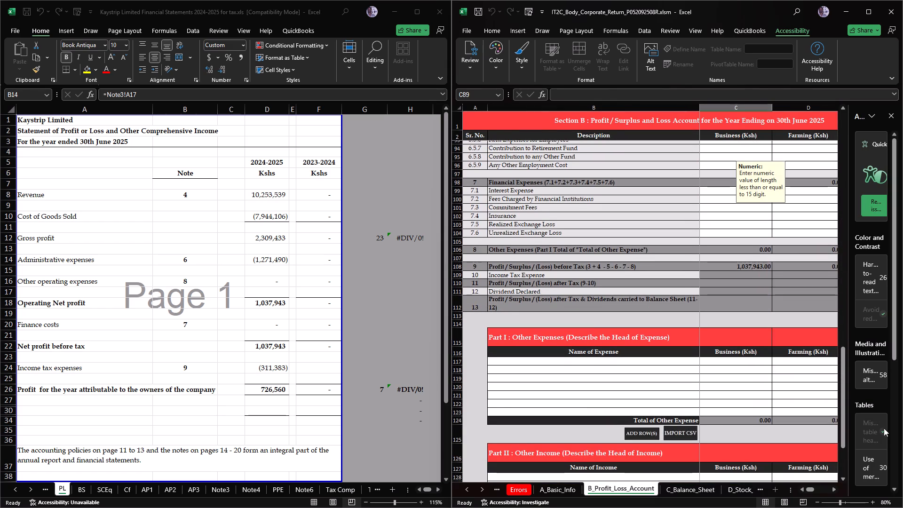
triple_click(834, 487)
double_click(834, 487)
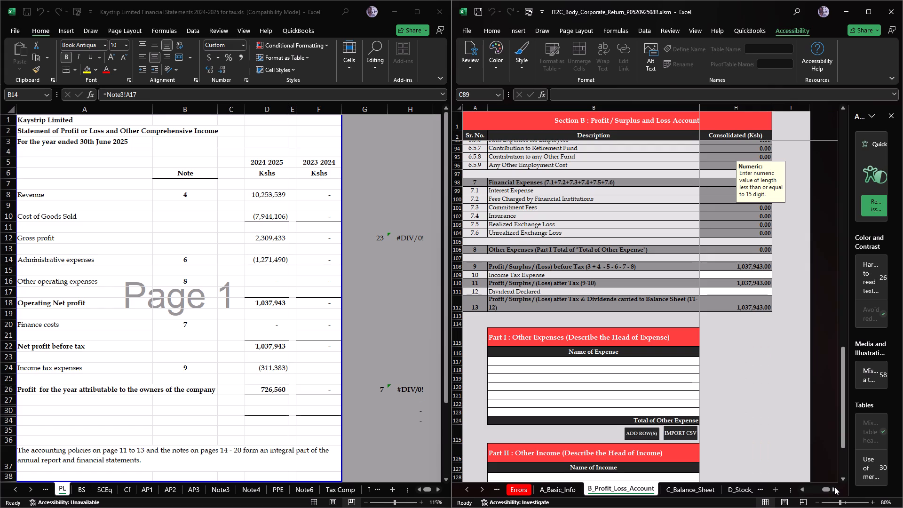
click(745, 273)
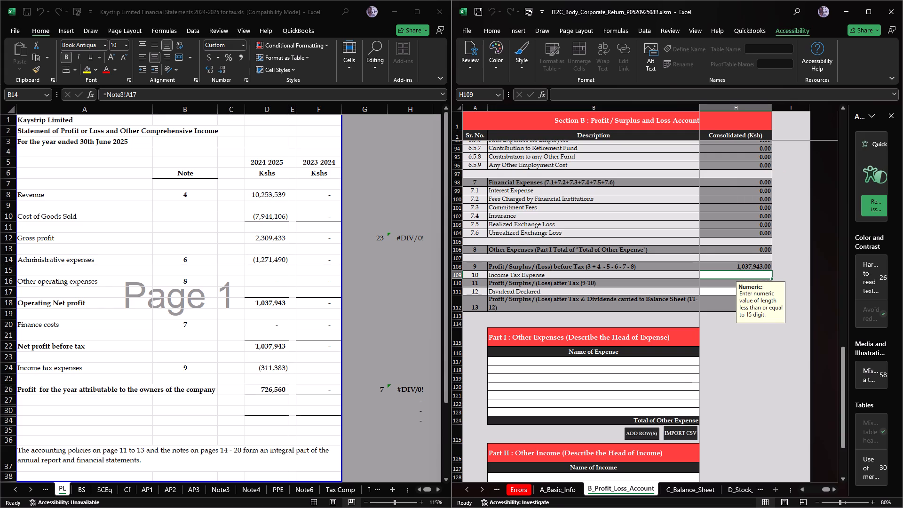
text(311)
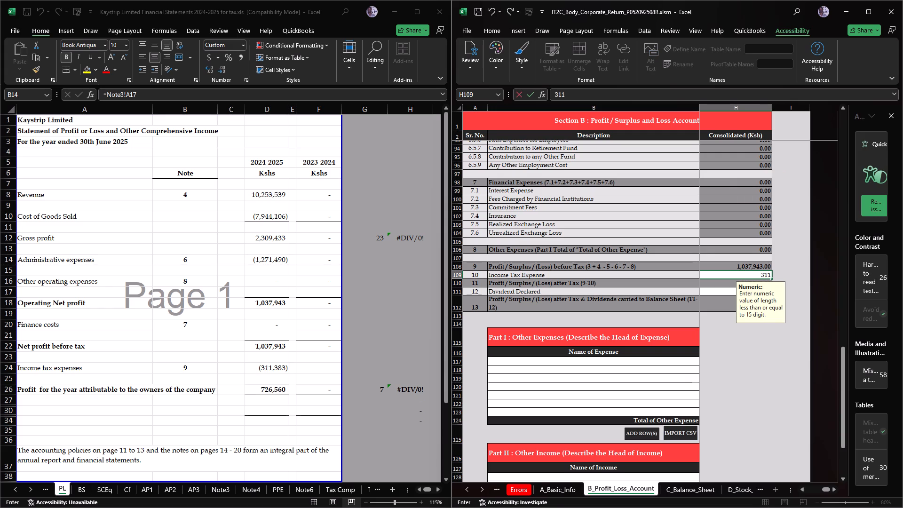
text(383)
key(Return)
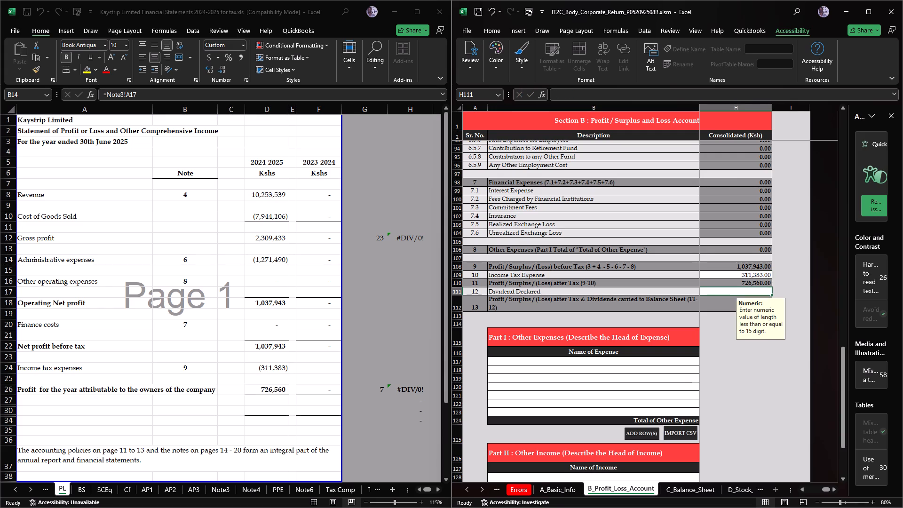
drag(769, 318, 808, 402)
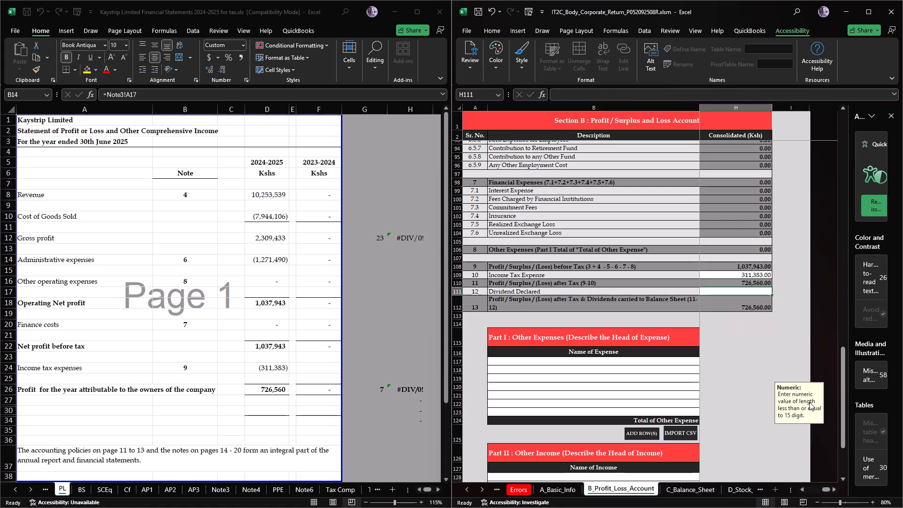
Open the BS sheet of the financial statements and enter its cash and bank figure, 830337, as Bank Balance (line 3.1.3.1) in the return's balance sheet.
click(83, 490)
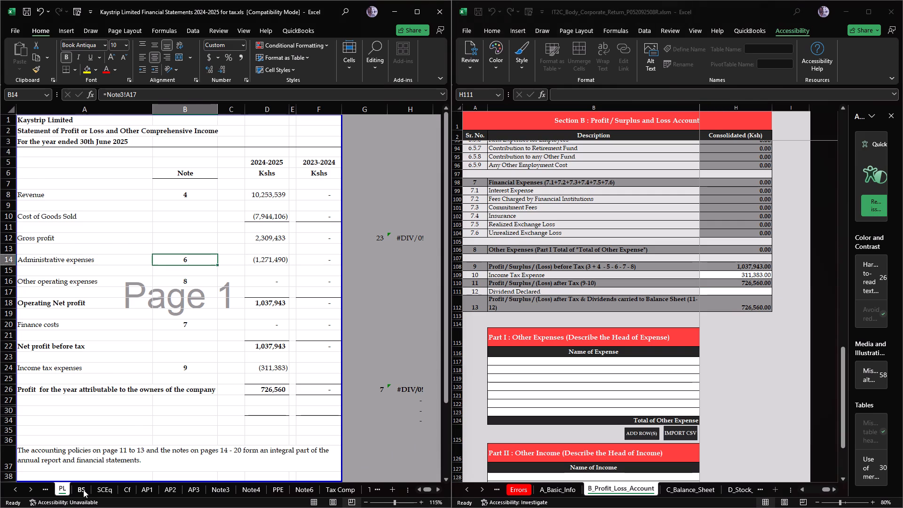
click(83, 490)
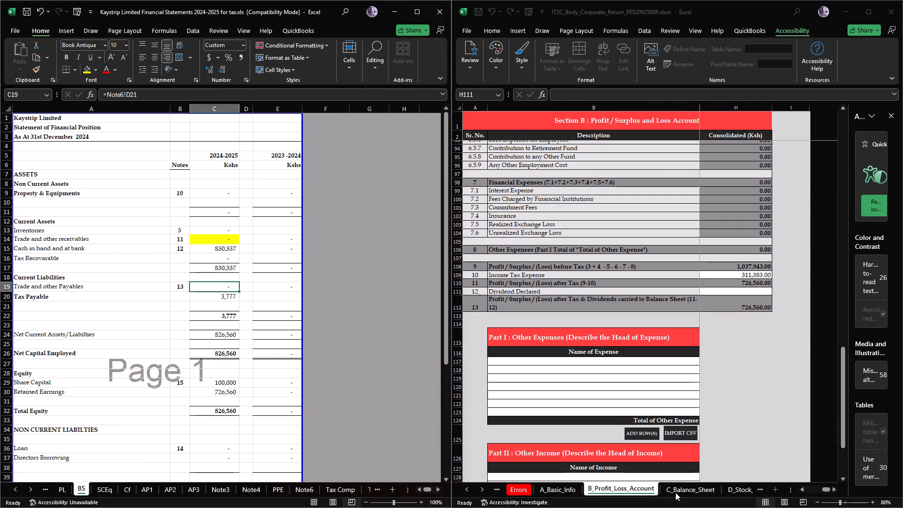
click(675, 492)
click(676, 492)
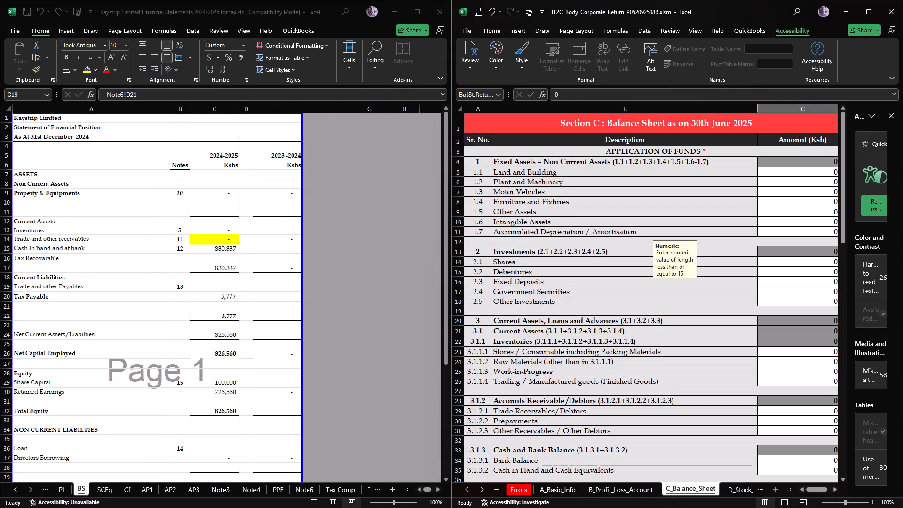
click(762, 318)
click(835, 486)
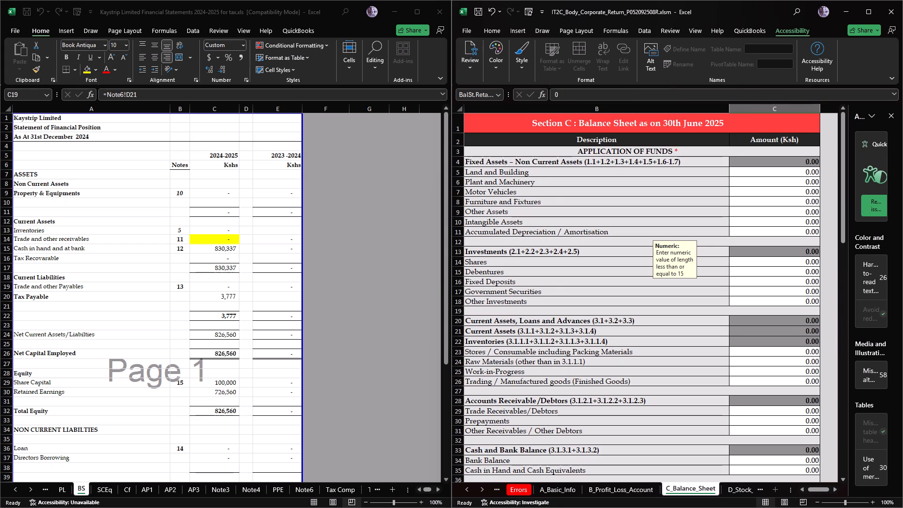
scroll(708, 391, down, 2)
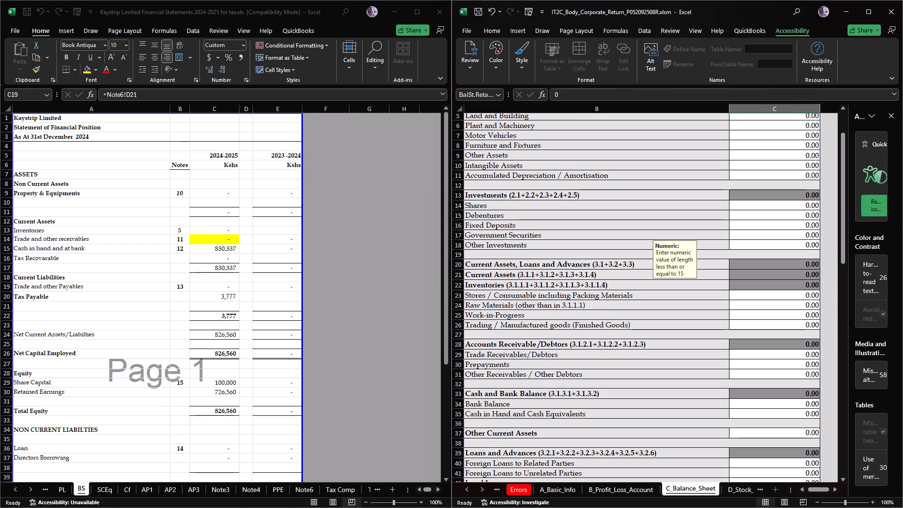
click(751, 404)
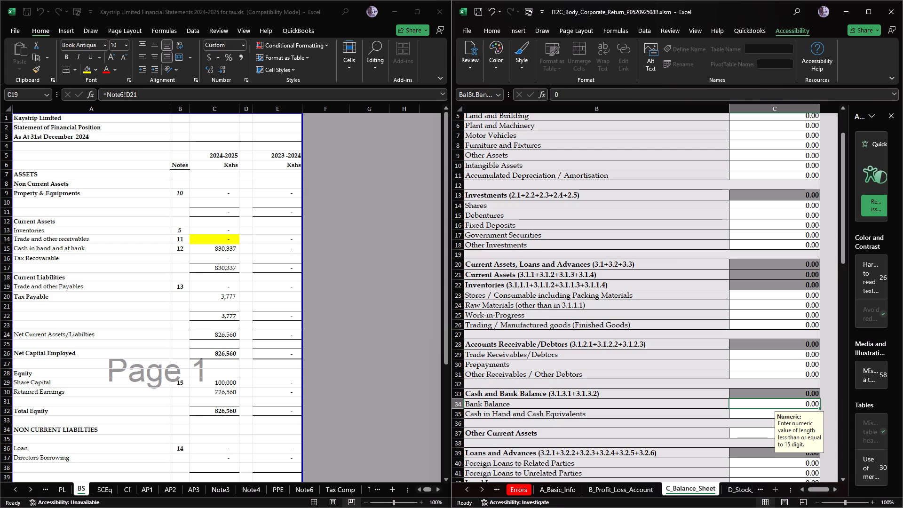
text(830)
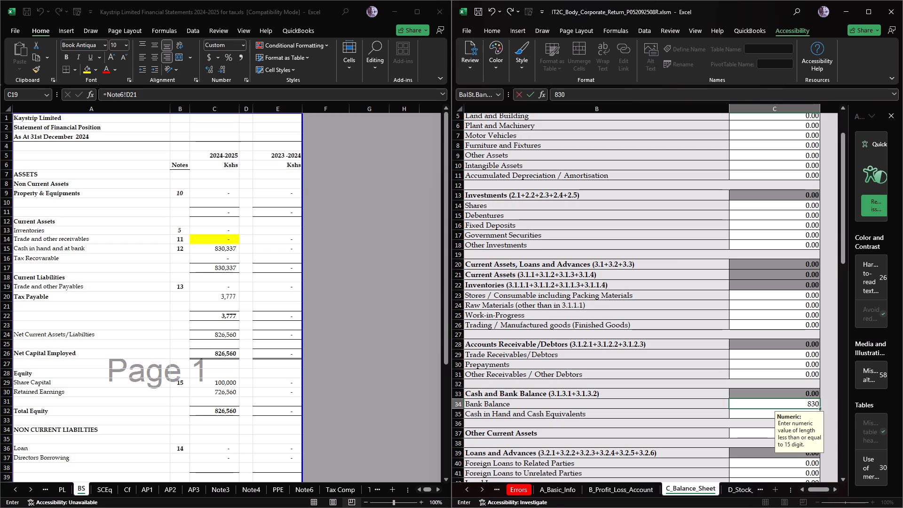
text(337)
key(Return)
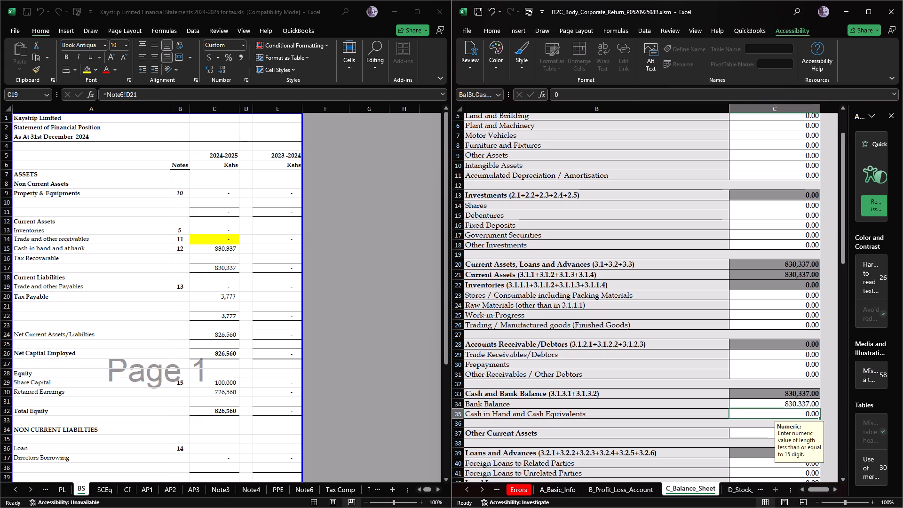
Enter the tax payable, 3777, as Provision for Income Tax under Provisions in the return's balance sheet.
scroll(745, 402, down, 1)
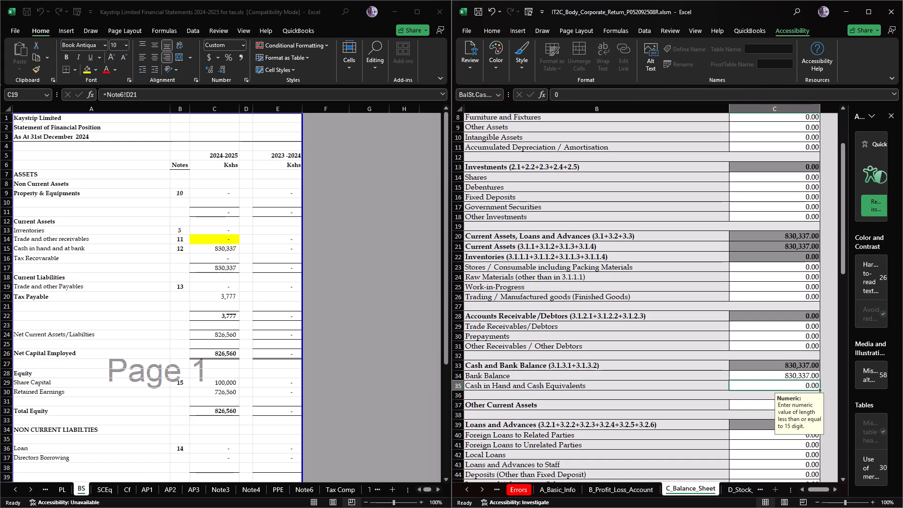
scroll(745, 402, down, 4)
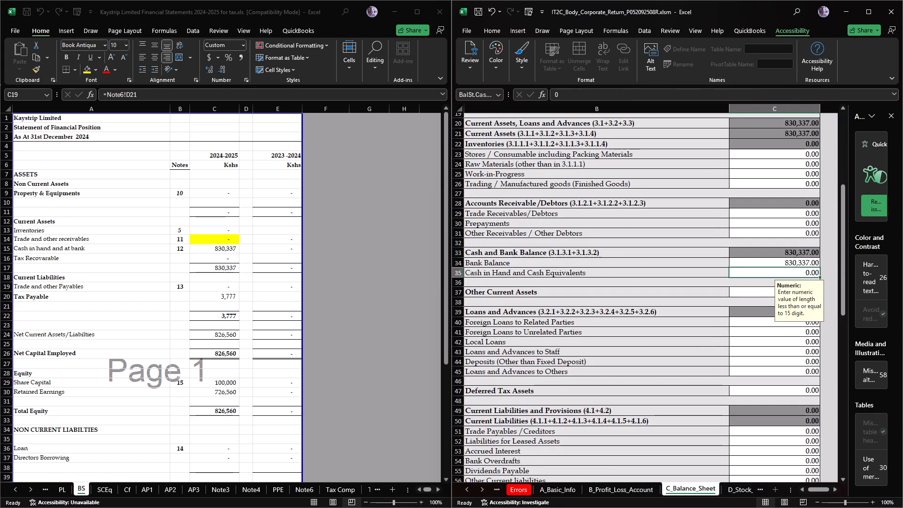
scroll(745, 402, down, 1)
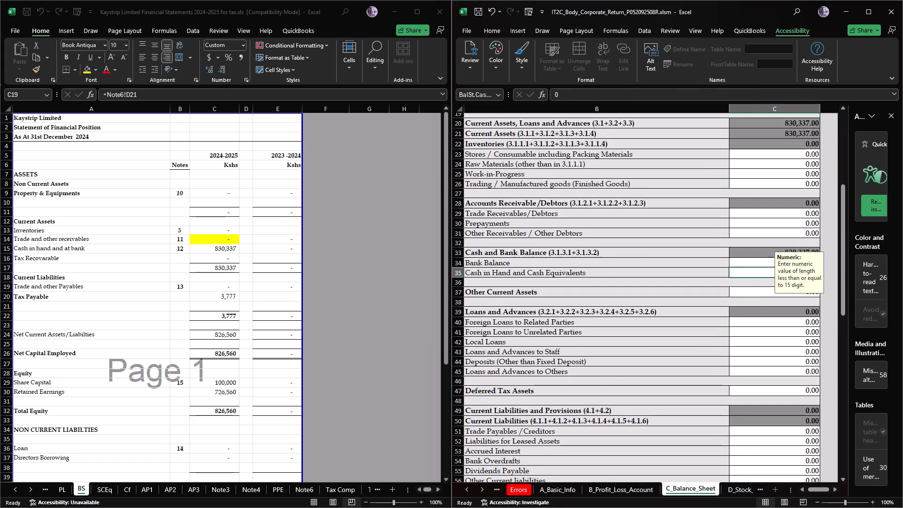
scroll(745, 402, down, 2)
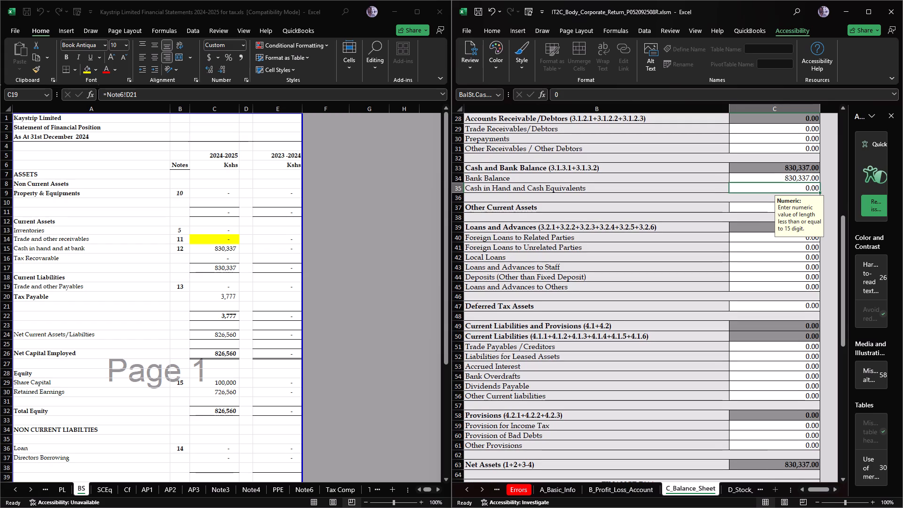
click(782, 426)
text(3777)
key(Return)
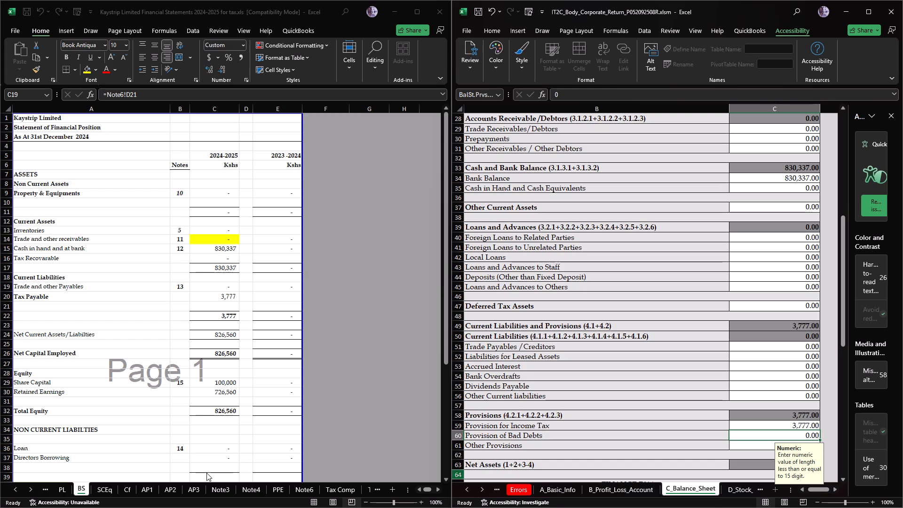
Consult the SCEq sheet of the financial statements and enter 100000 as Issued, Subscribed and Paid Up Share Capital in the return's balance sheet.
click(103, 492)
click(103, 491)
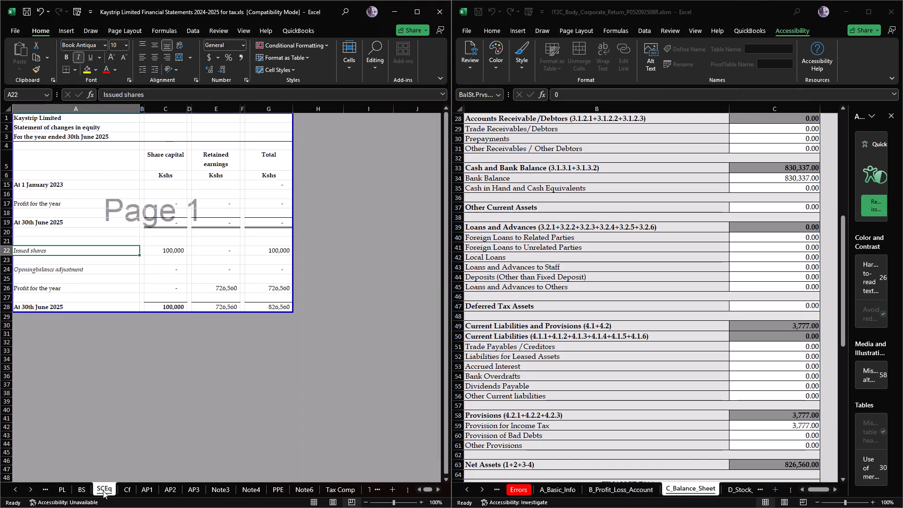
scroll(646, 387, down, 3)
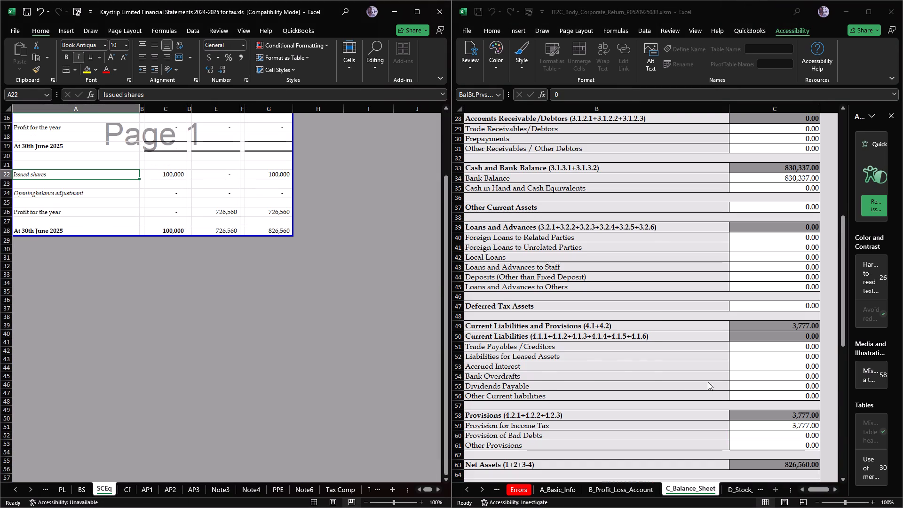
click(708, 382)
click(680, 486)
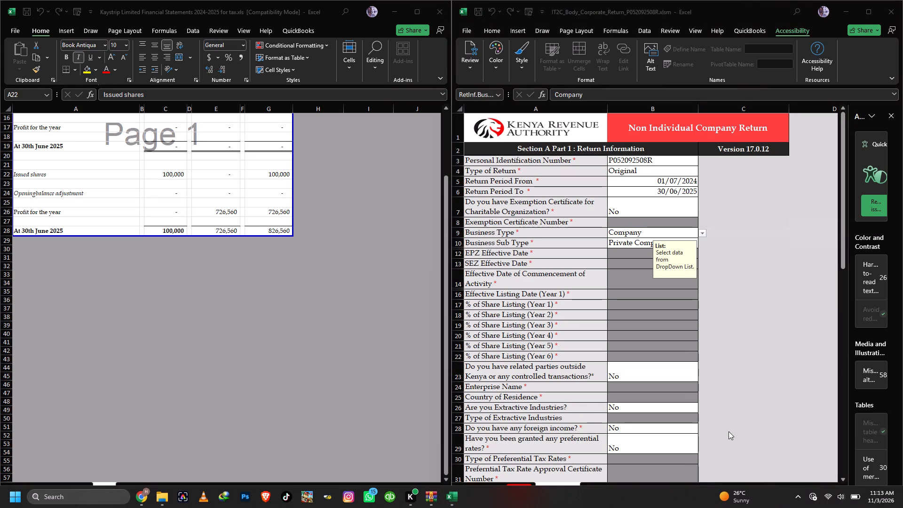
click(729, 431)
click(722, 441)
click(698, 488)
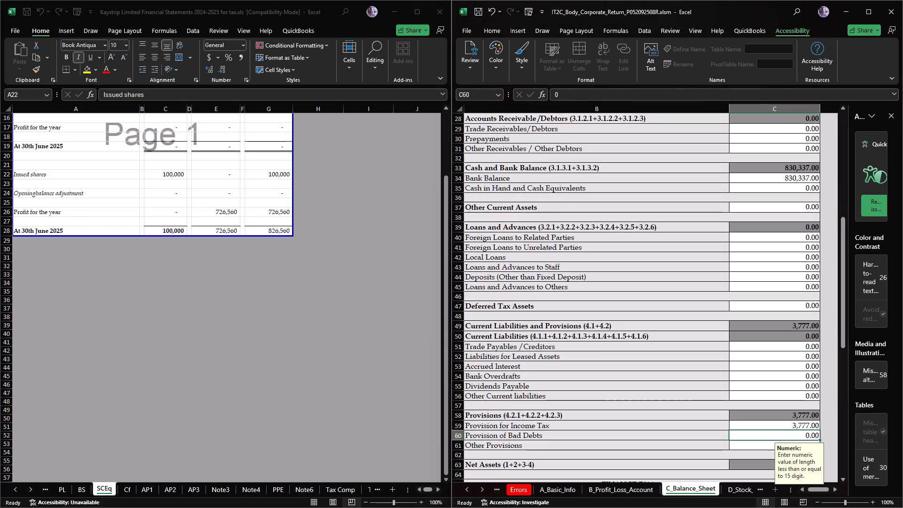
scroll(808, 378, down, 7)
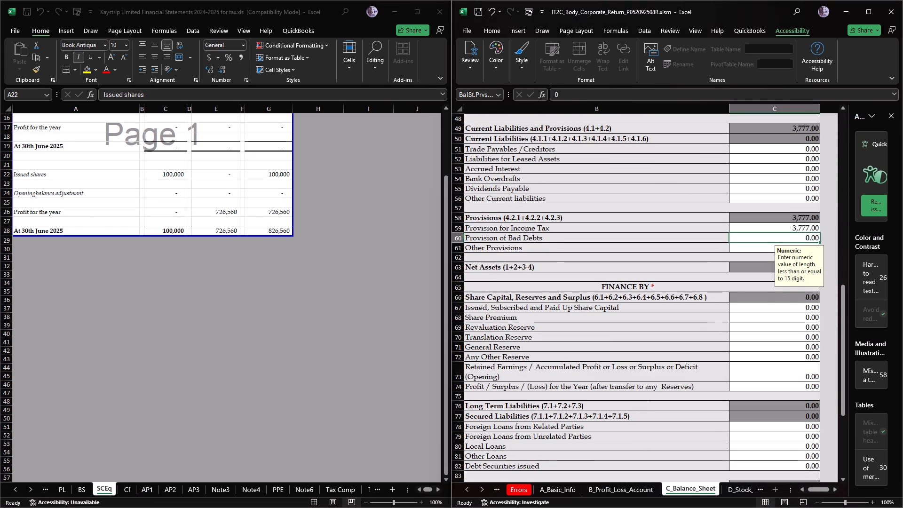
click(749, 310)
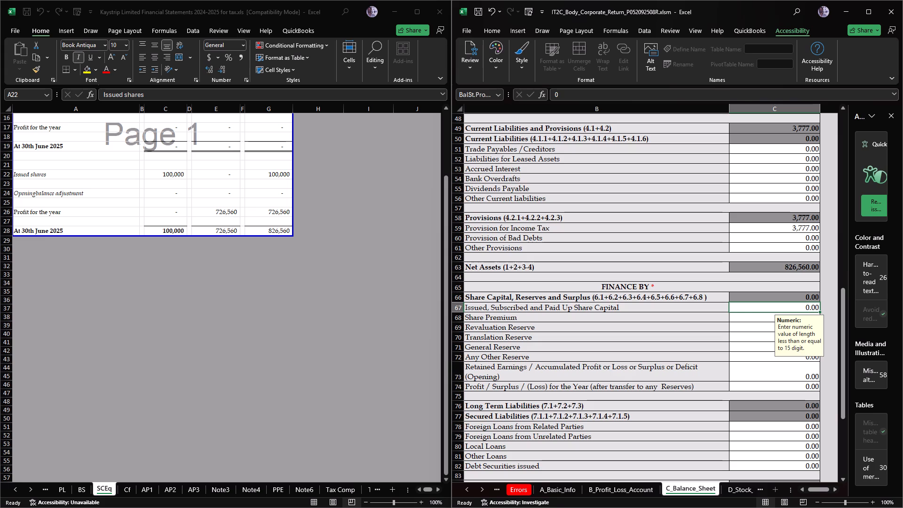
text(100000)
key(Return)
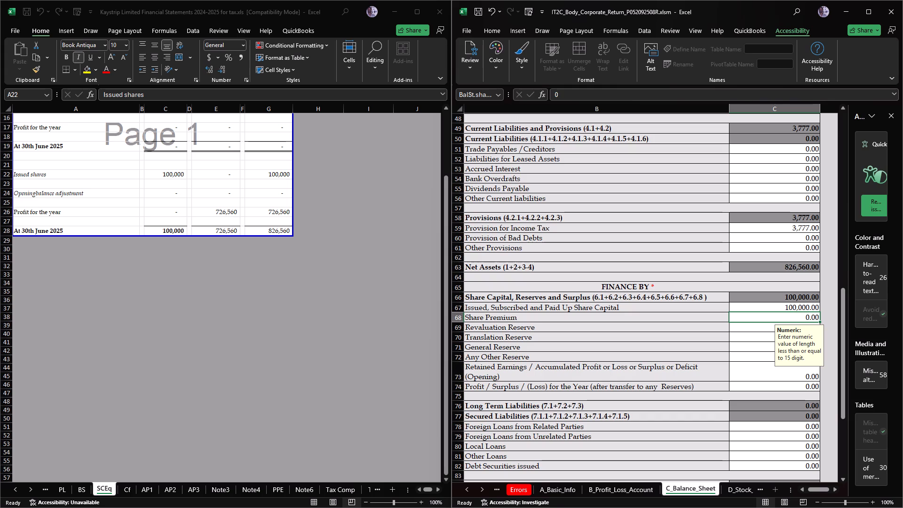
Enter 726560 as Profit / Surplus / (Loss) for the Year in the return's balance sheet.
click(771, 388)
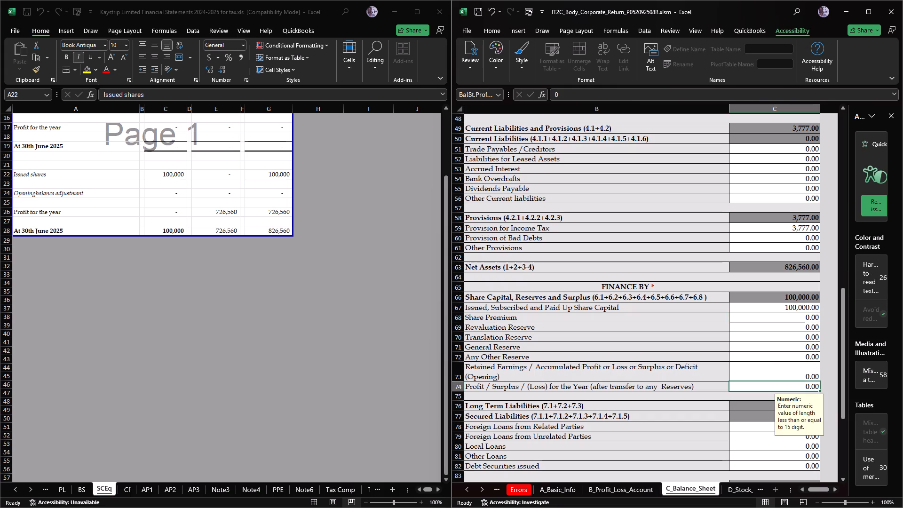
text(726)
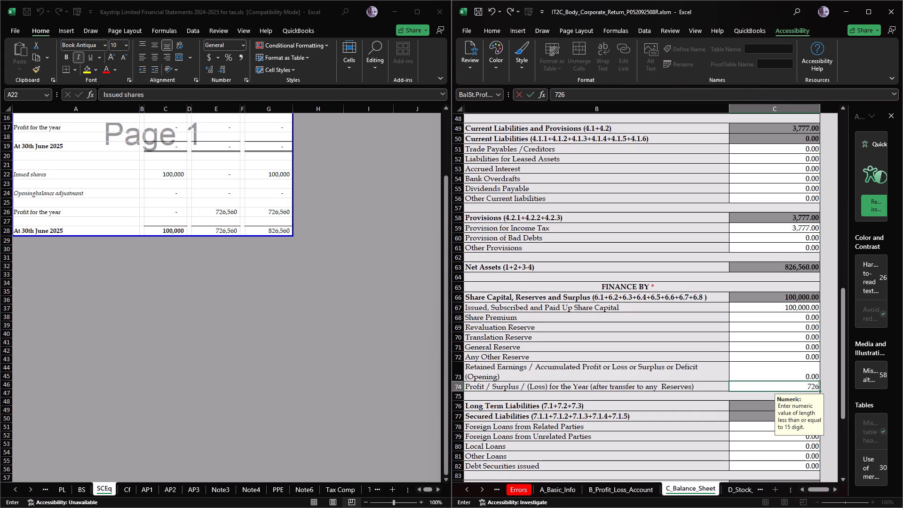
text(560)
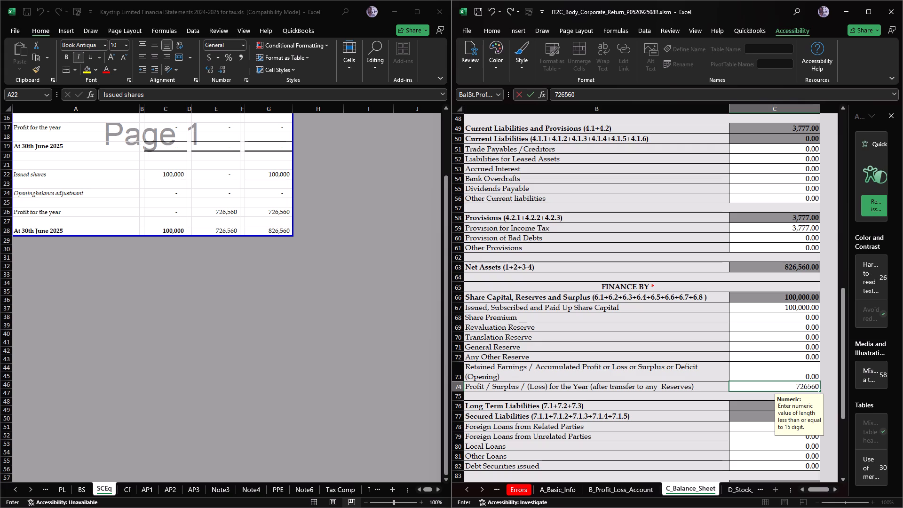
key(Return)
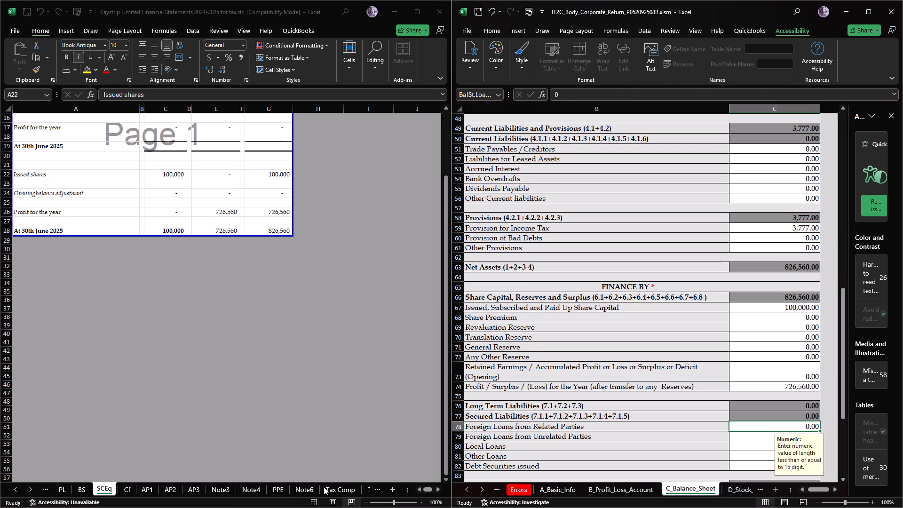
Check the wear and tear schedule in Tax Comp and the PPE sheet against the return's E2_CA_WTA_WDV section.
click(344, 486)
click(344, 486)
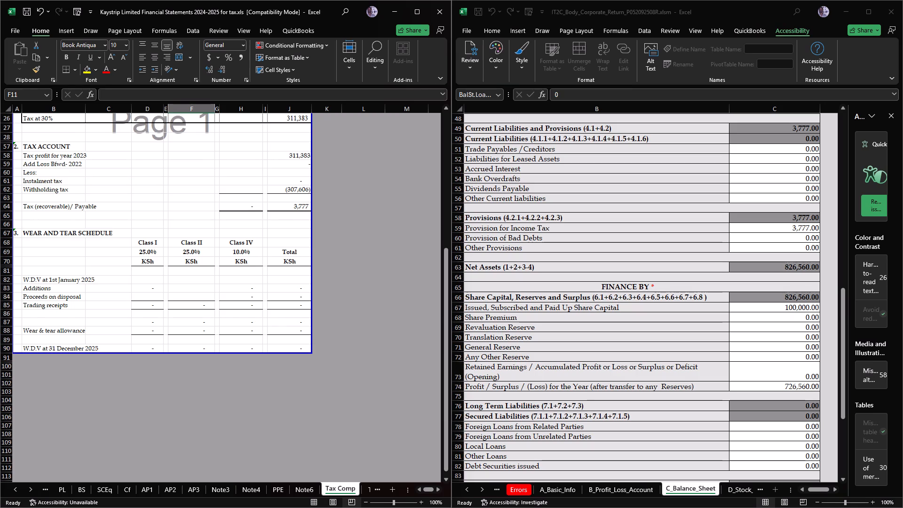
scroll(359, 369, up, 1)
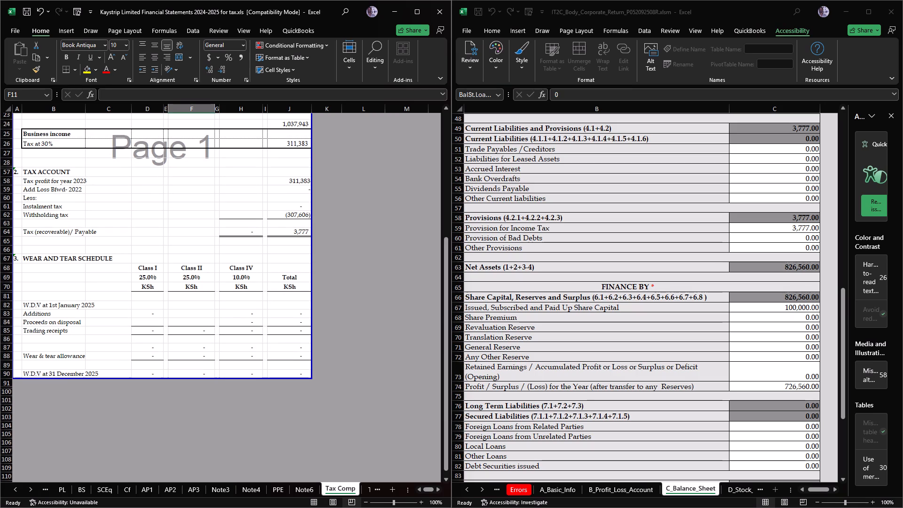
double_click(482, 491)
triple_click(482, 491)
click(482, 491)
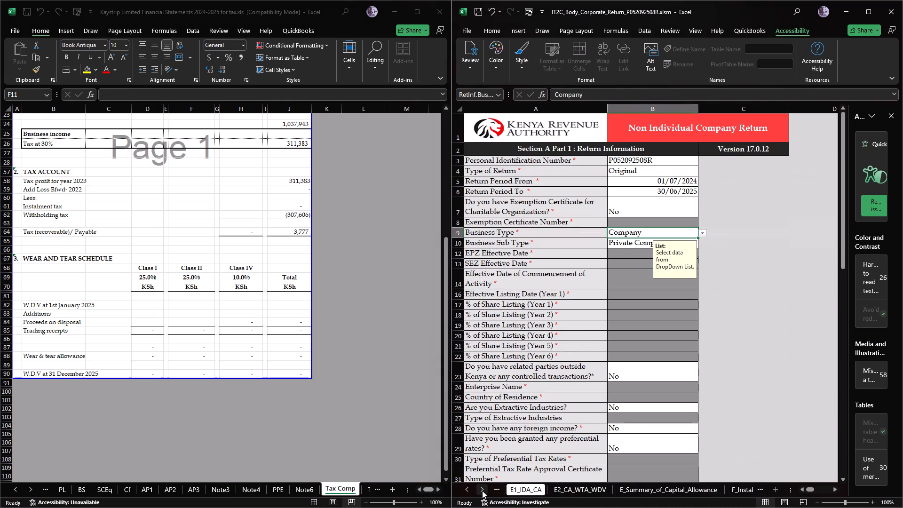
click(559, 488)
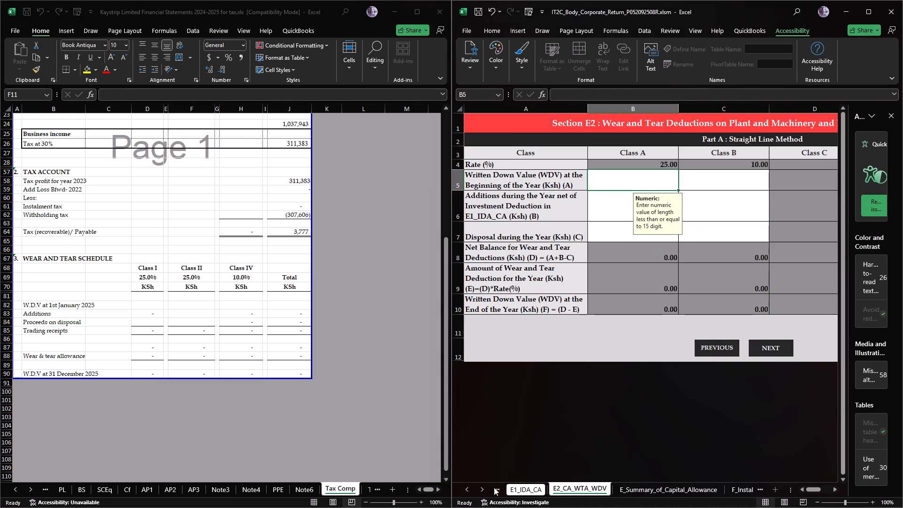
click(276, 488)
click(271, 486)
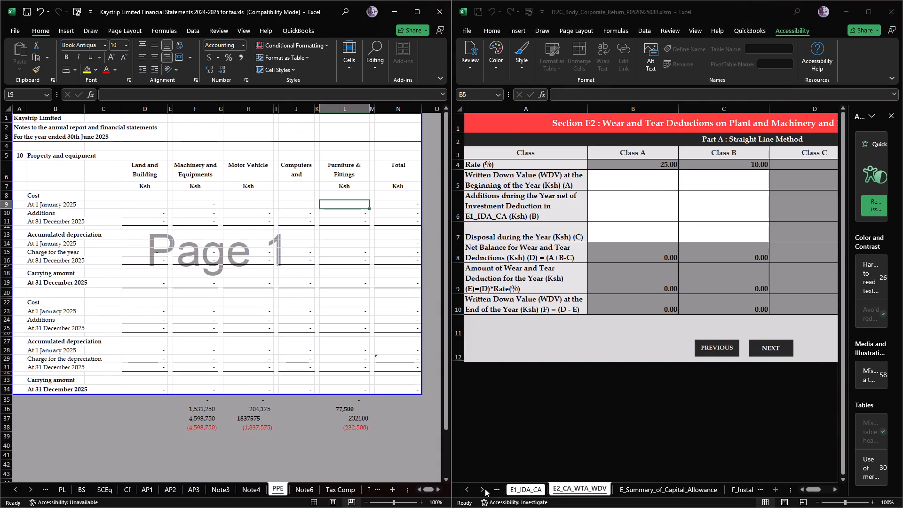
Review the return's M_Tax_Computation sheet from the allowable deductions down to Tax Credits and Tax Due/Refund Due.
click(485, 489)
triple_click(485, 489)
triple_click(485, 489)
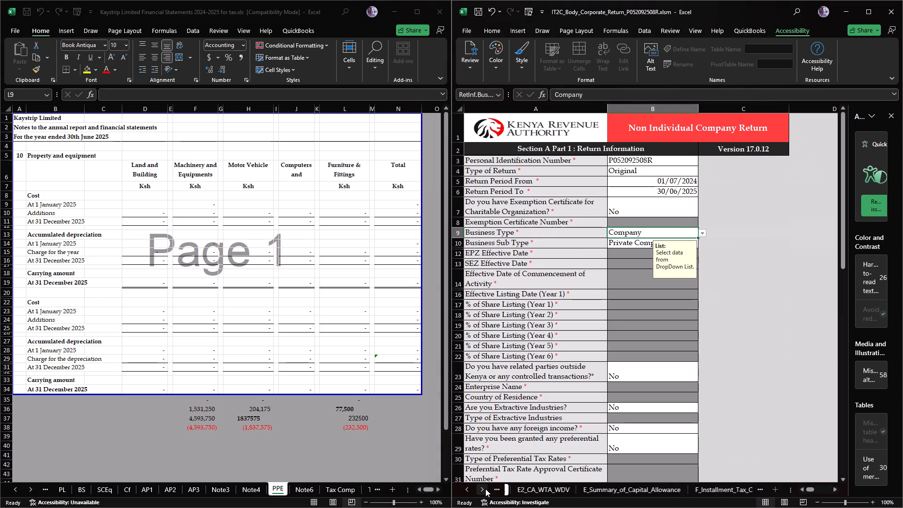
triple_click(485, 489)
click(485, 489)
triple_click(485, 489)
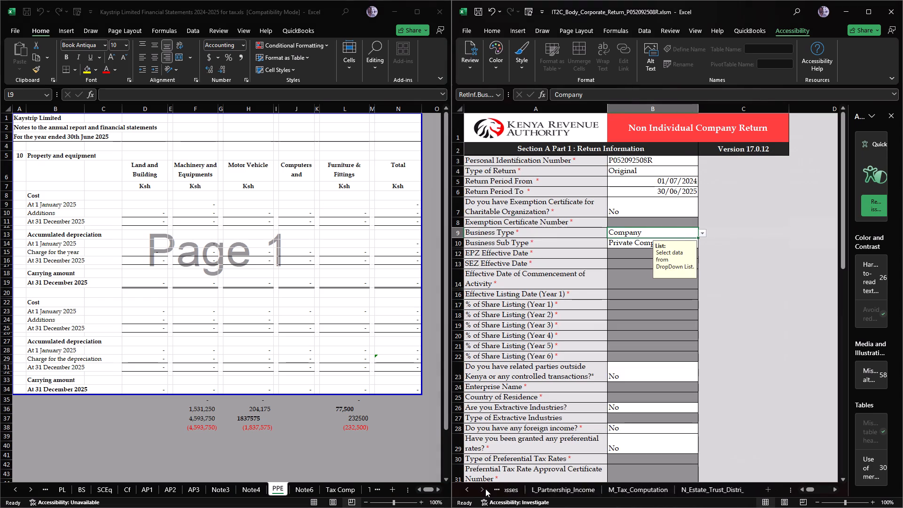
click(607, 486)
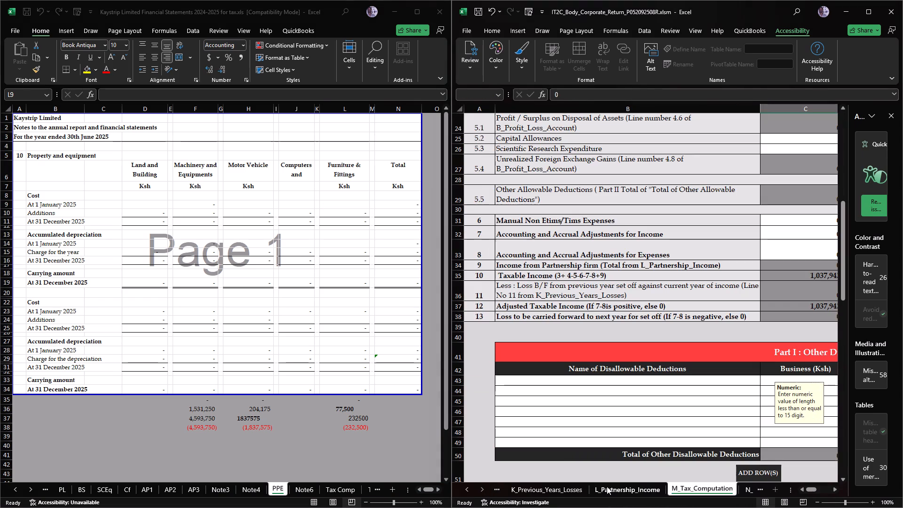
scroll(609, 413, down, 2)
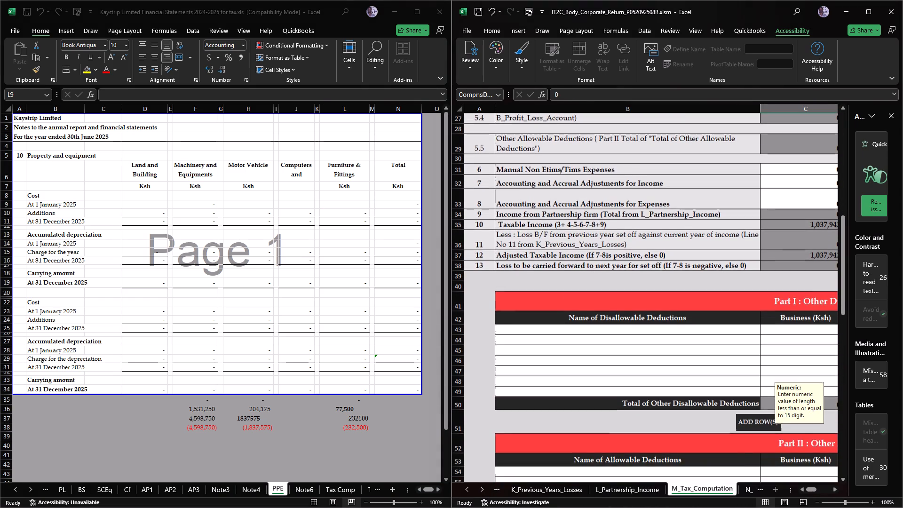
scroll(606, 413, down, 9)
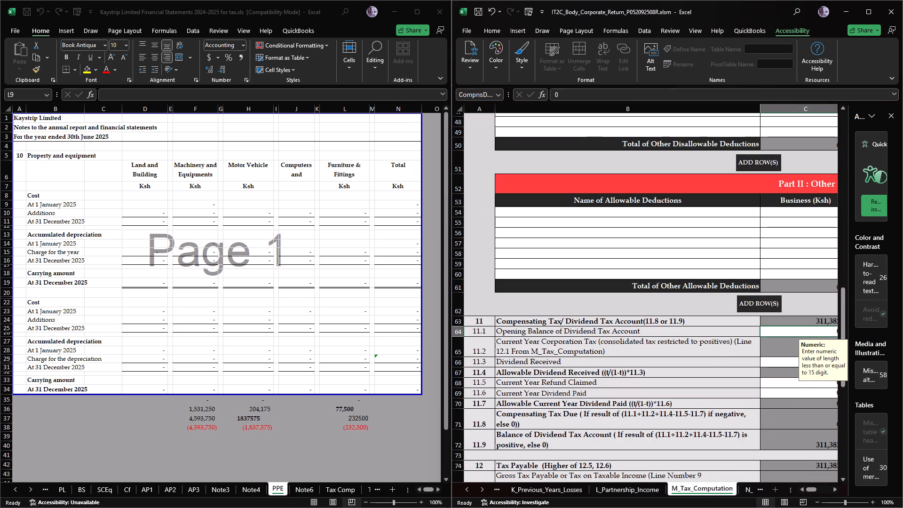
scroll(606, 413, down, 13)
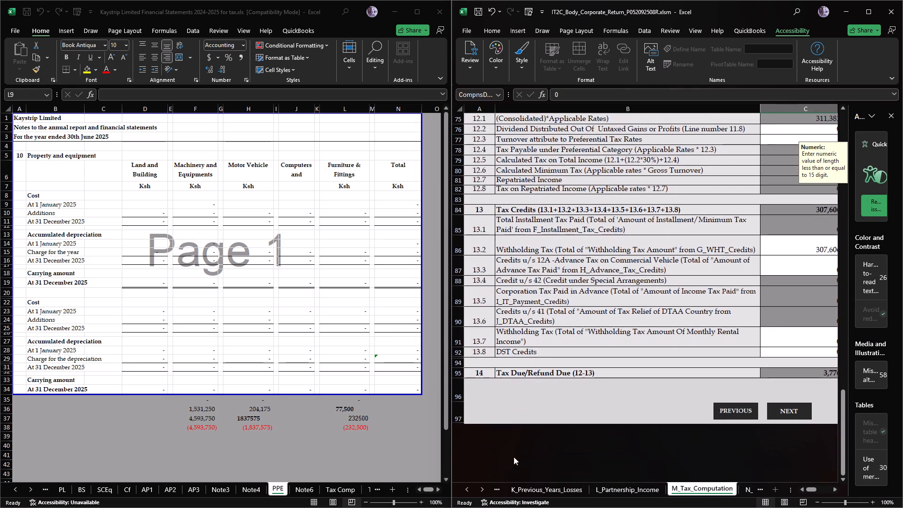
double_click(482, 485)
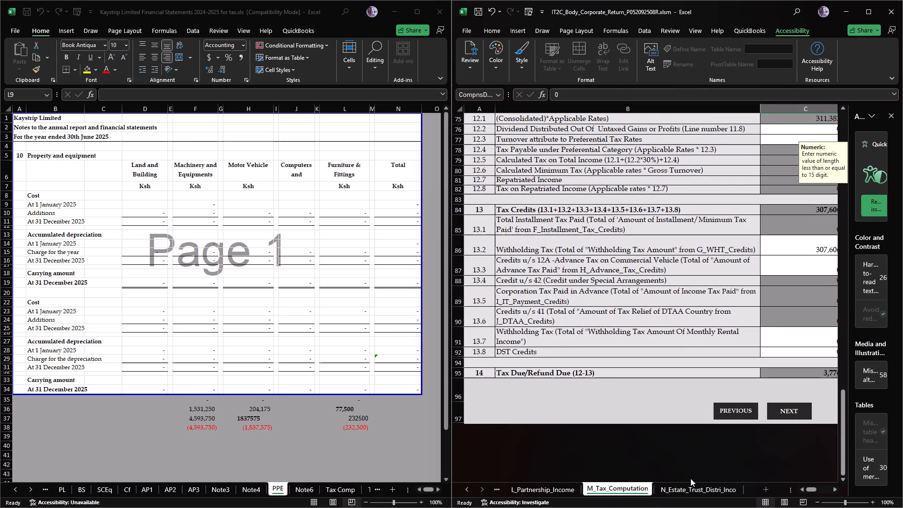
click(834, 491)
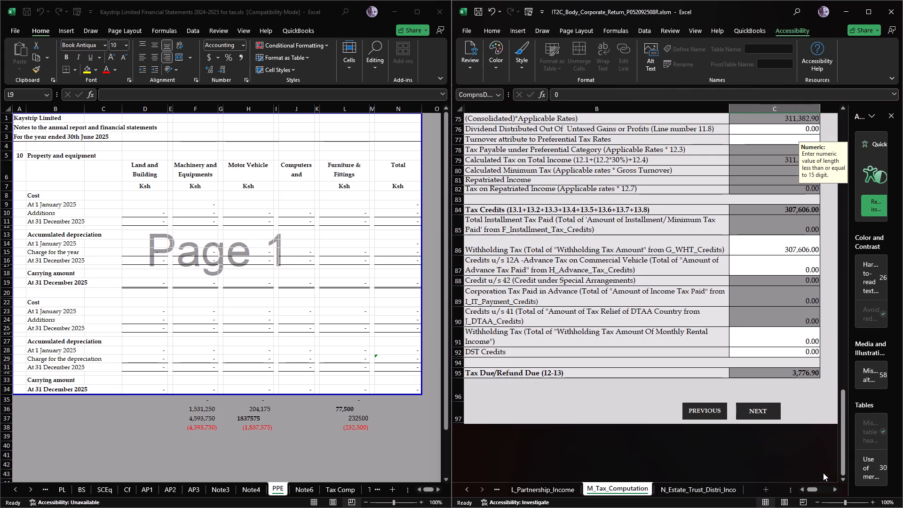
Review the return information on A_Basic_Info, moving the Business Type input message clear of the form fields.
triple_click(464, 486)
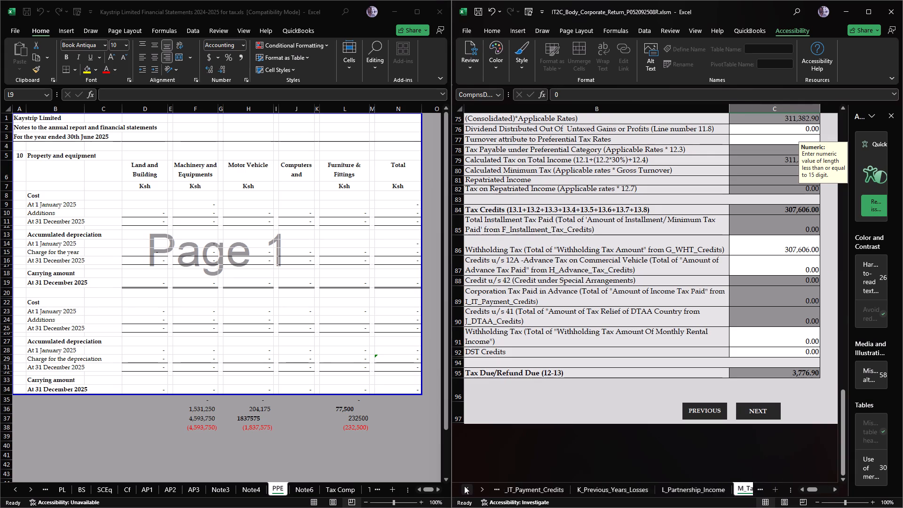
triple_click(464, 486)
triple_click(464, 486)
triple_click(464, 486)
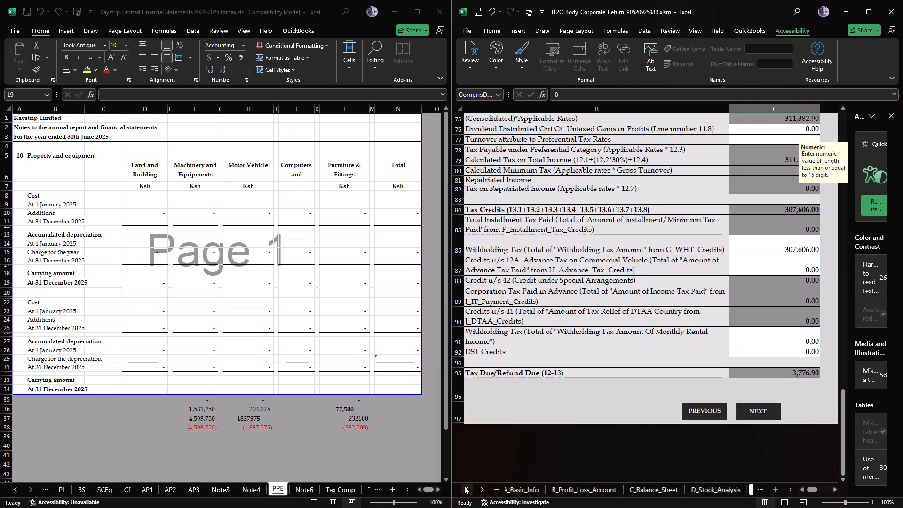
triple_click(464, 486)
click(603, 487)
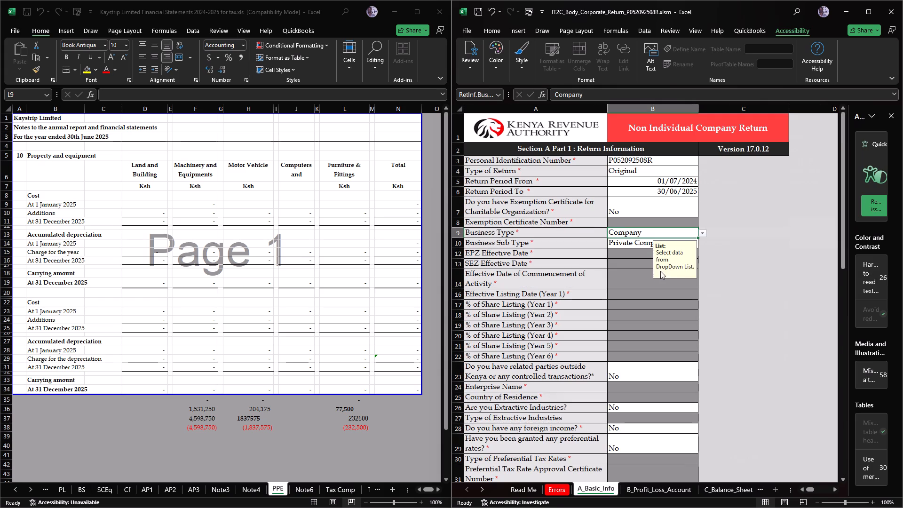
drag(662, 270, 670, 267)
drag(673, 262, 717, 262)
drag(742, 263, 801, 269)
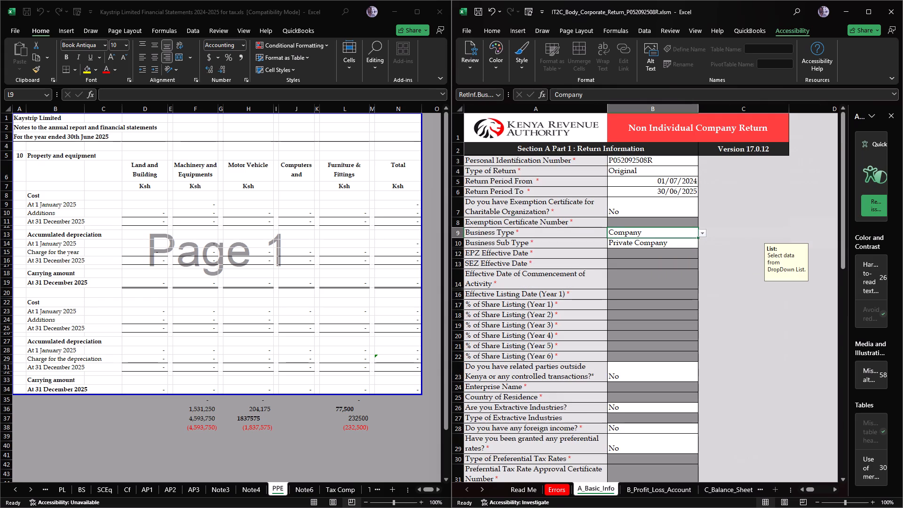
Look over the N_Estate_Trust_Distri_Inco sheet of the return, moving its percentage input message below the table.
triple_click(488, 492)
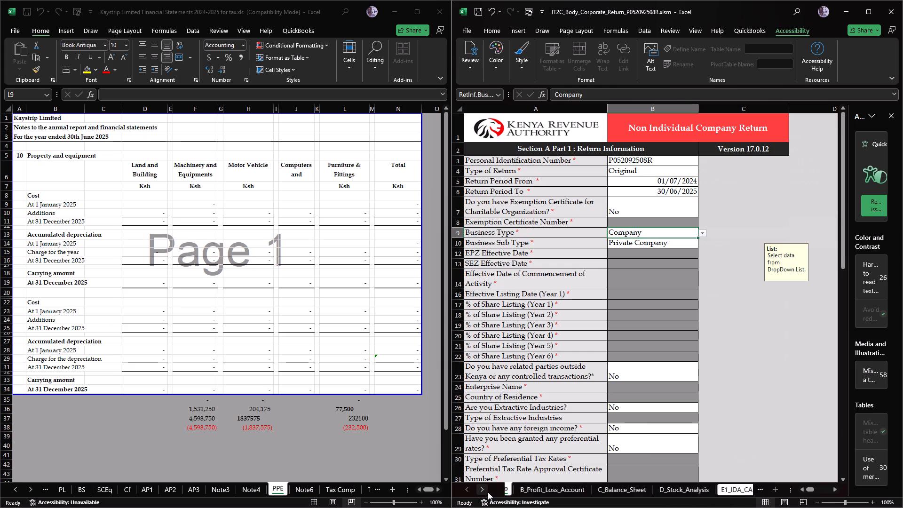
click(488, 492)
triple_click(488, 492)
triple_click(488, 492)
triple_click(488, 492)
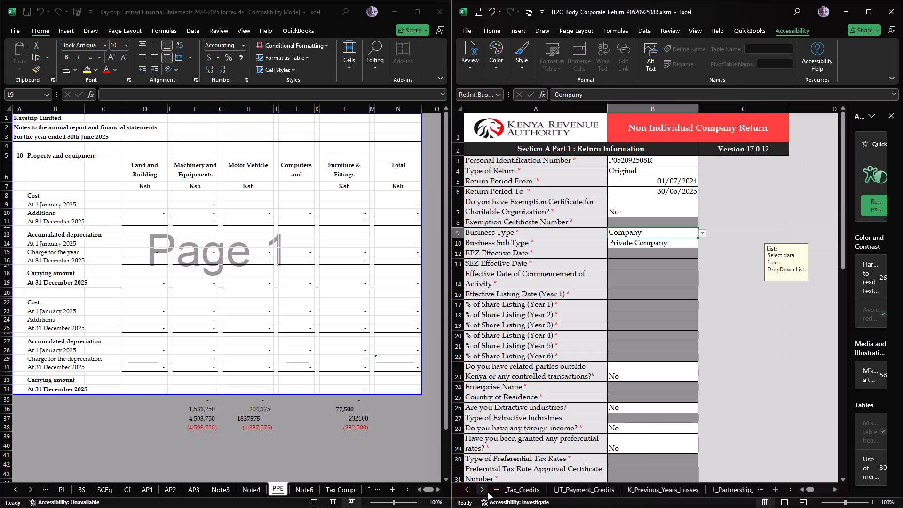
triple_click(488, 492)
click(488, 492)
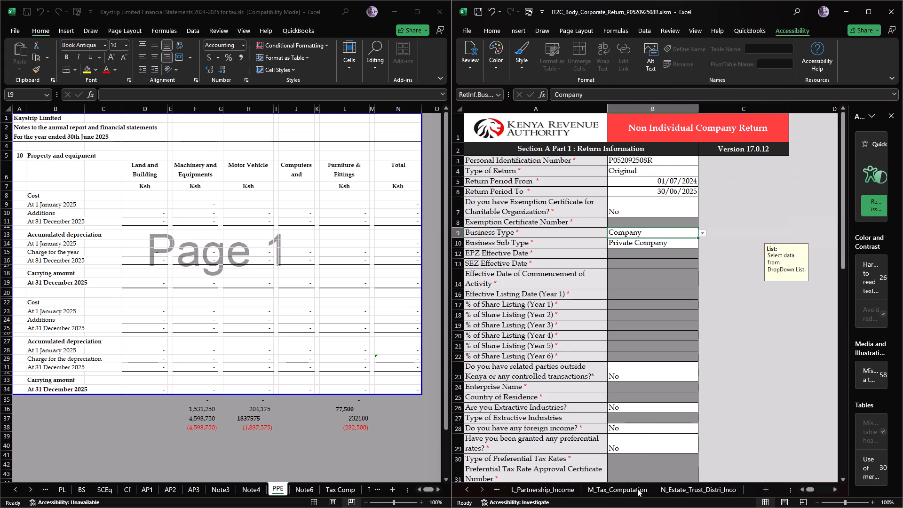
click(687, 487)
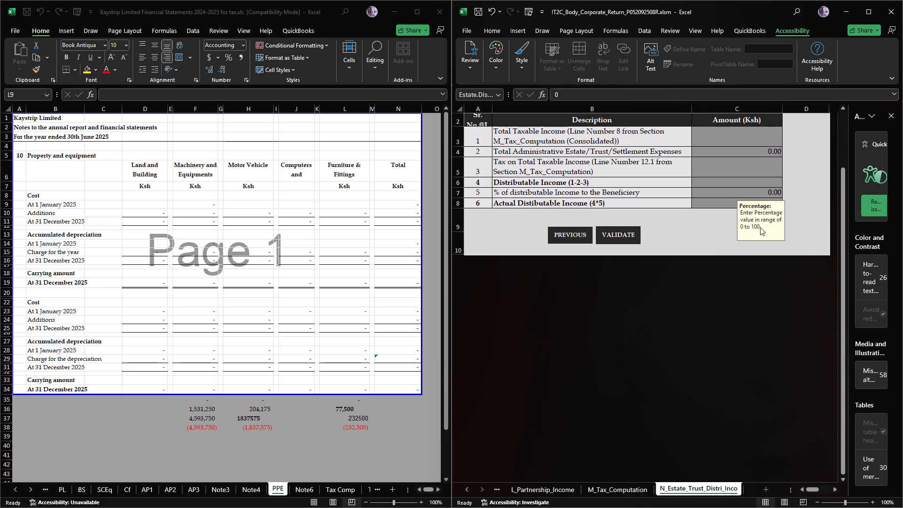
drag(762, 221, 766, 251)
Compare the tax credits and tax due in M_Tax_Computation with the tax account in the financial statements' Tax Comp sheet.
click(610, 487)
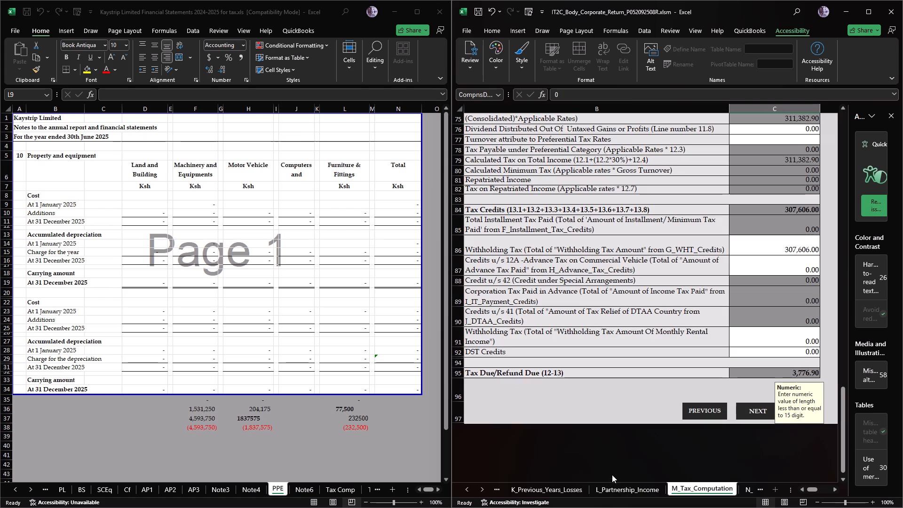
drag(794, 403, 798, 448)
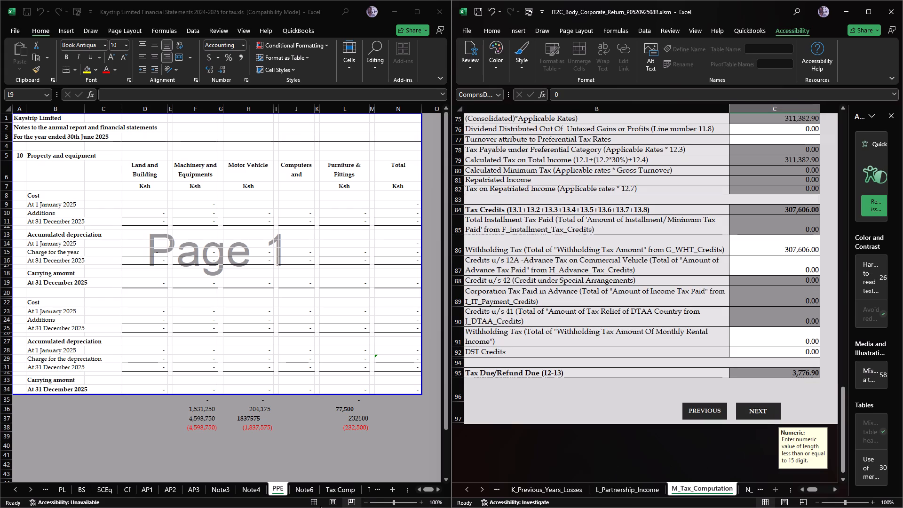
click(349, 481)
click(344, 488)
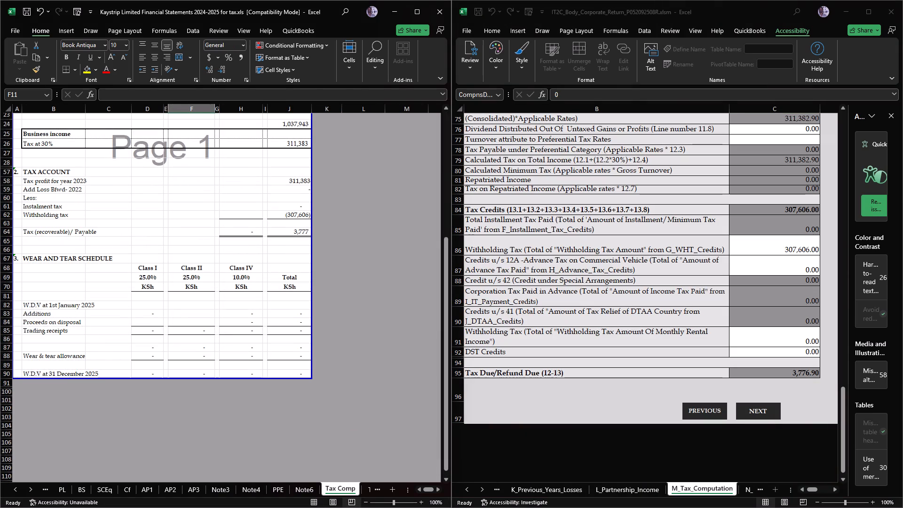
Run the return's validation from the N_Estate_Trust_Distri_Inco sheet.
click(749, 404)
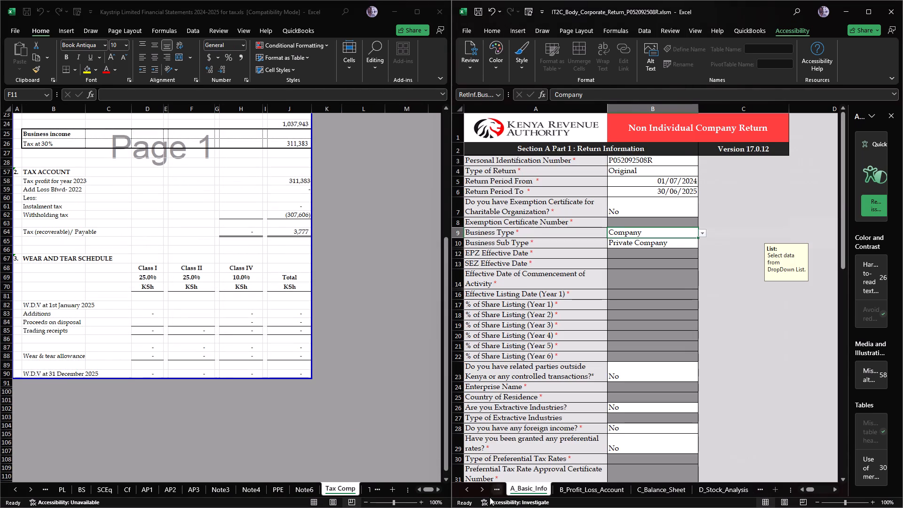
triple_click(483, 485)
triple_click(483, 485)
triple_click(483, 485)
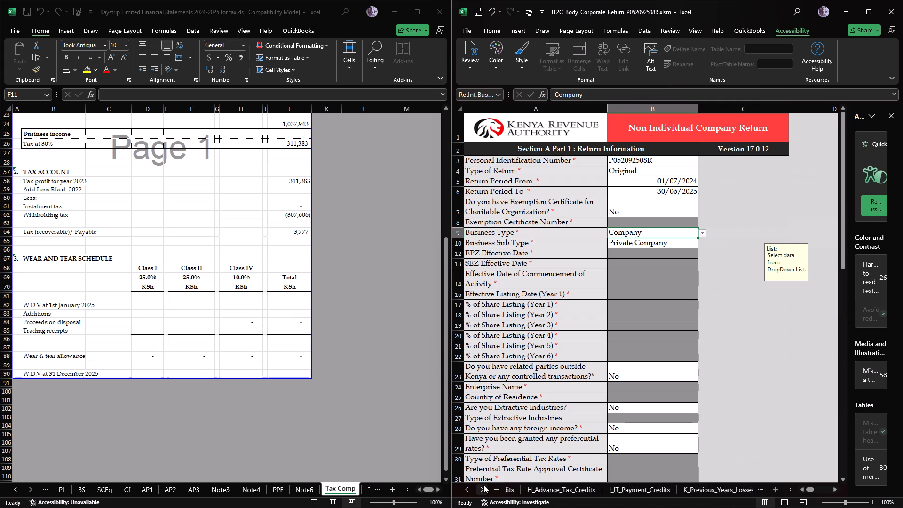
triple_click(483, 485)
double_click(483, 485)
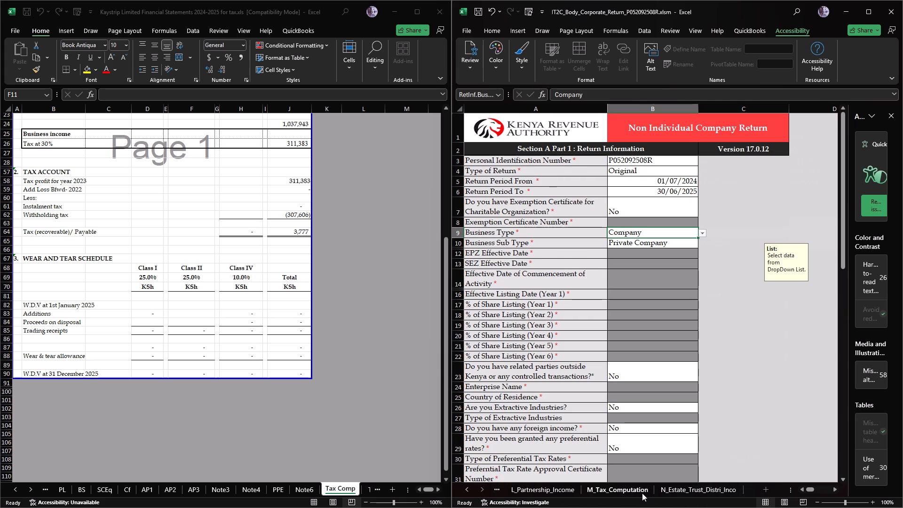
click(642, 493)
click(764, 409)
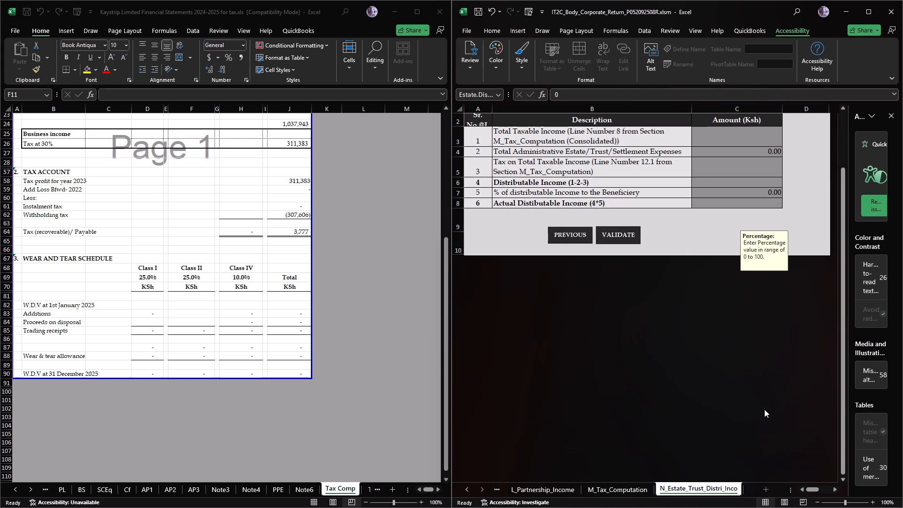
click(628, 238)
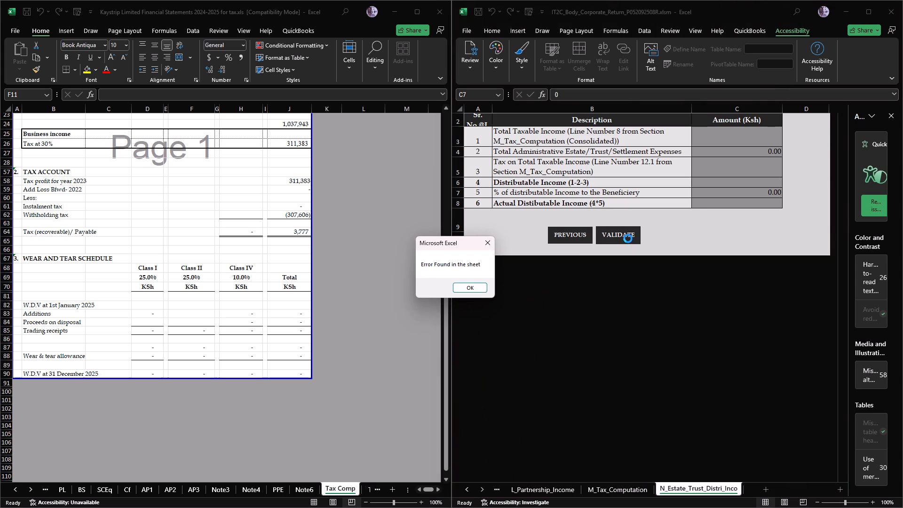
click(469, 284)
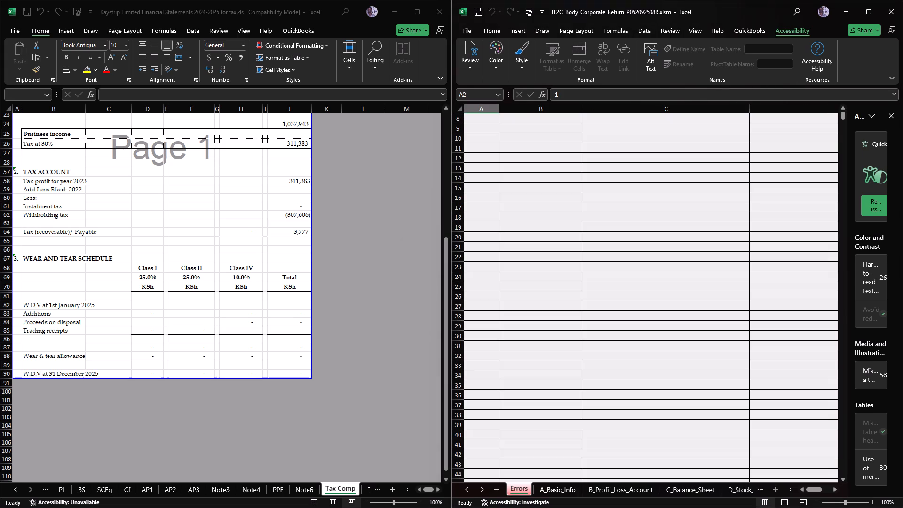
Examine the flagged Class A and Class B entries in E2_CA_WTA_WDV, moving the numeric input message down over the lower rows.
scroll(546, 277, up, 3)
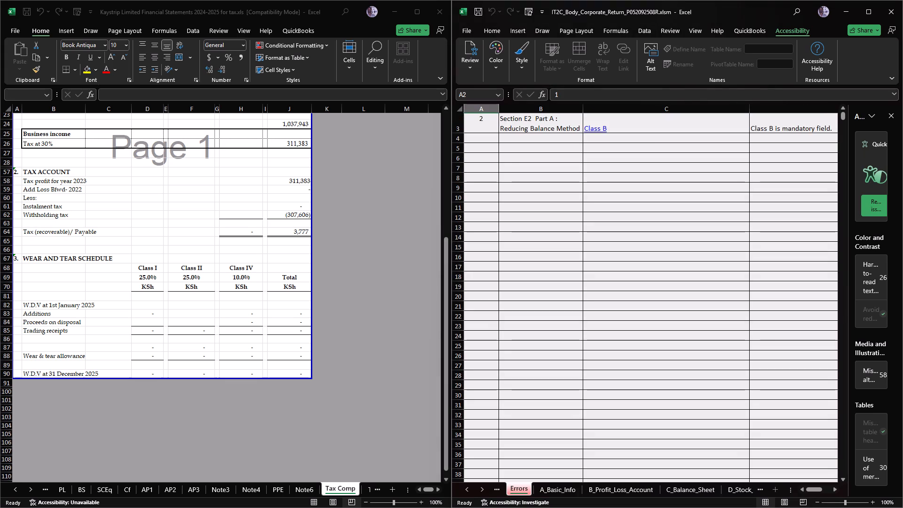
click(596, 128)
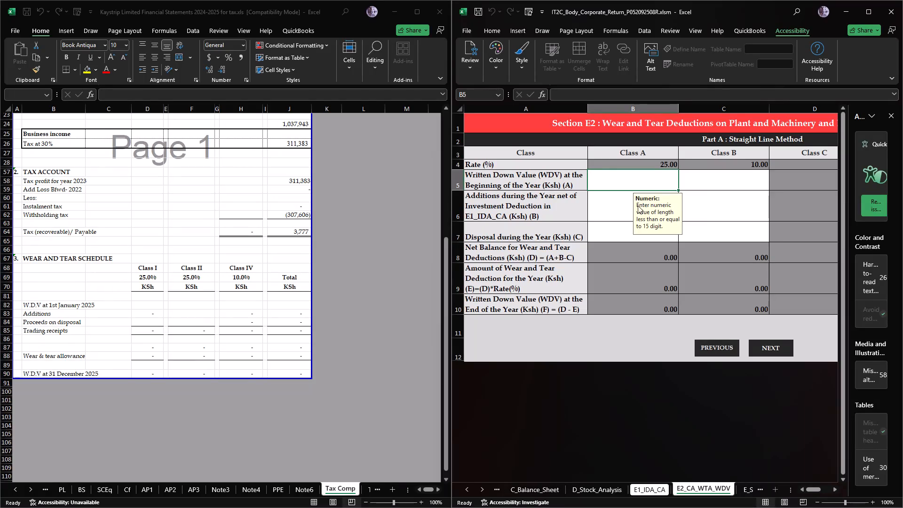
drag(657, 221, 681, 250)
click(718, 183)
click(713, 207)
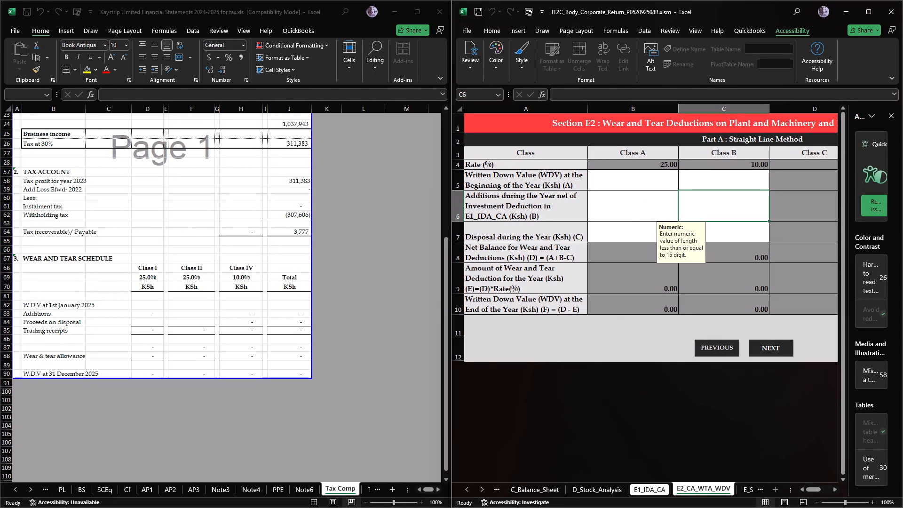
click(640, 211)
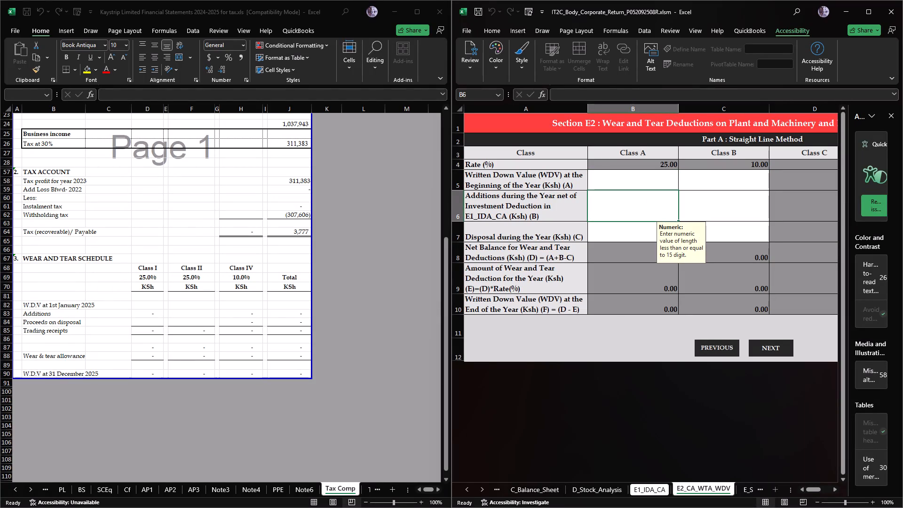
click(625, 230)
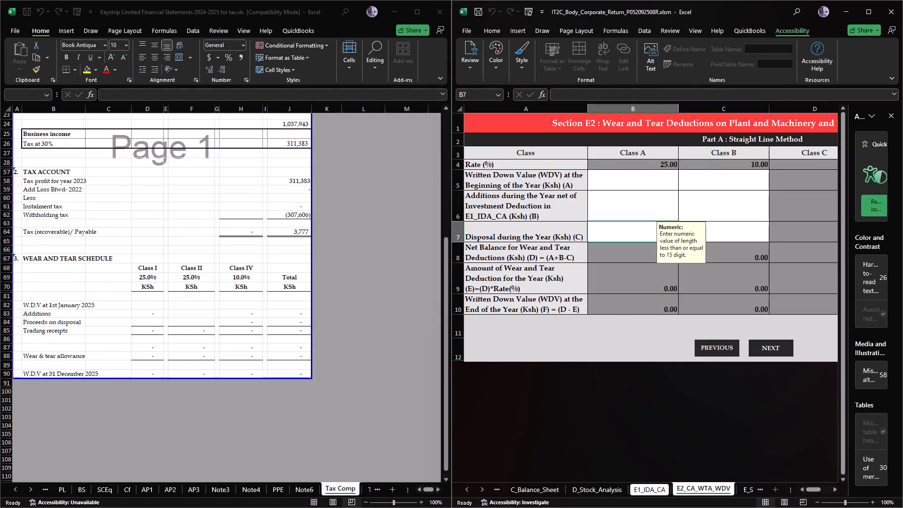
drag(672, 260, 665, 327)
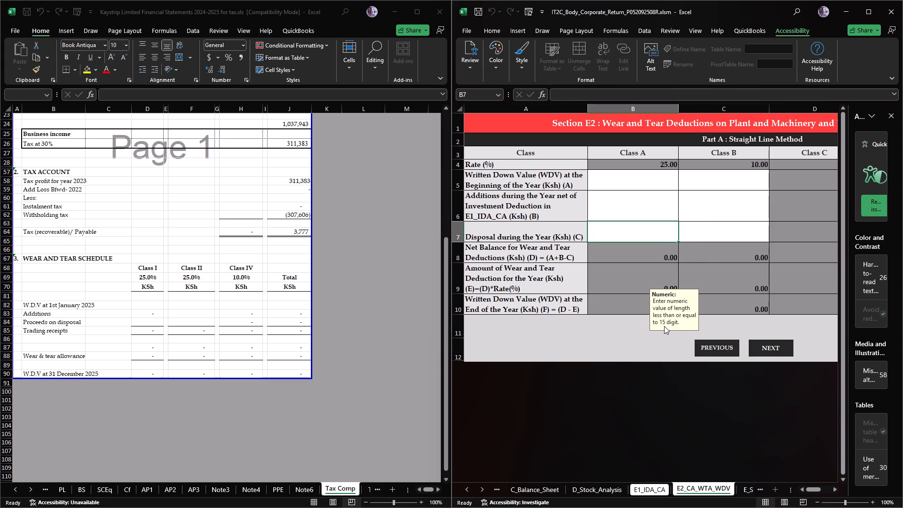
click(678, 490)
Recheck the Errors sheet's Class B entry against the E2_CA_WTA_WDV fields and the fixed assets section of C_Balance_Sheet.
triple_click(464, 488)
double_click(464, 488)
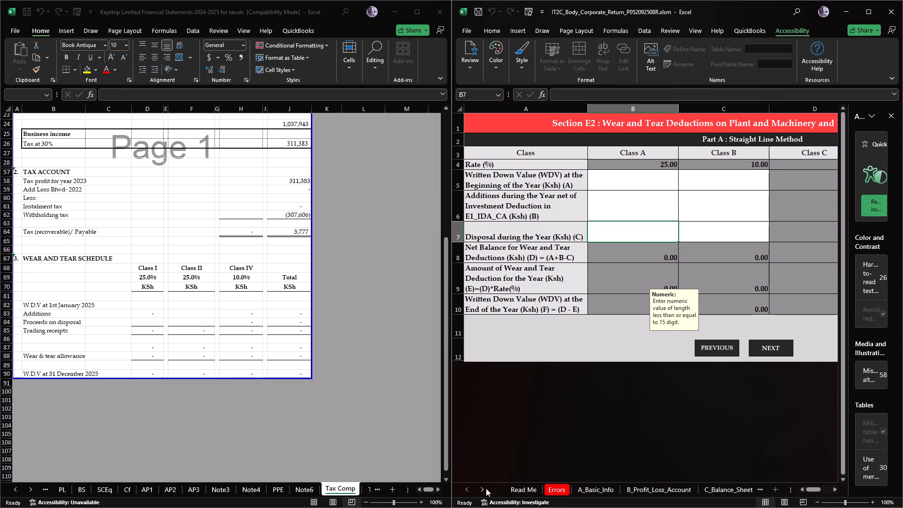
click(567, 488)
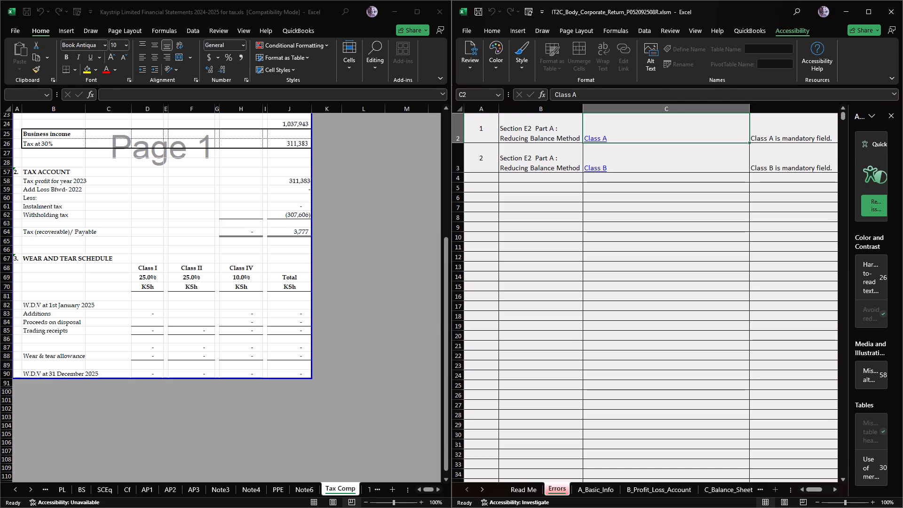
click(590, 169)
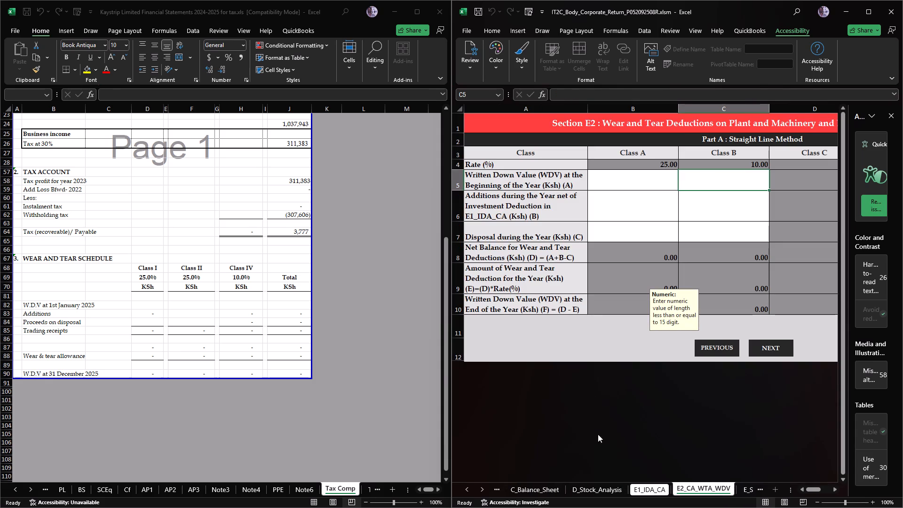
click(525, 489)
scroll(599, 368, up, 18)
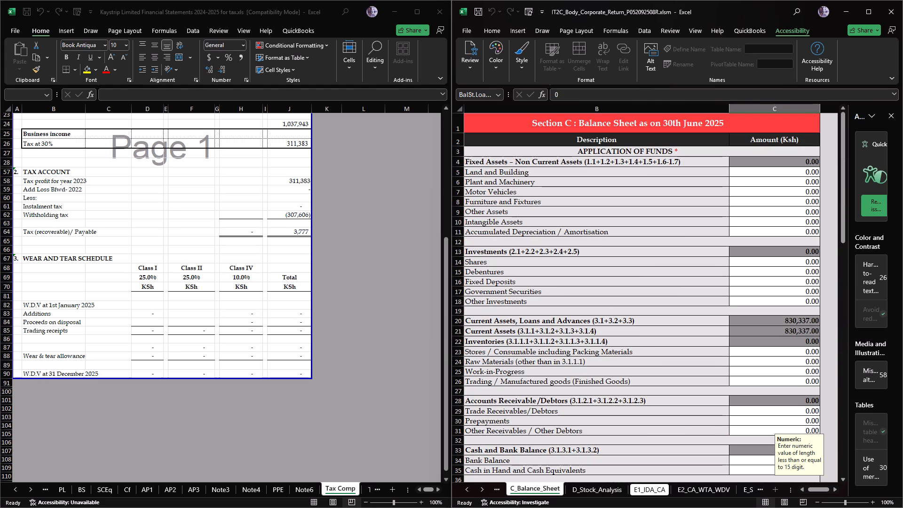
click(688, 488)
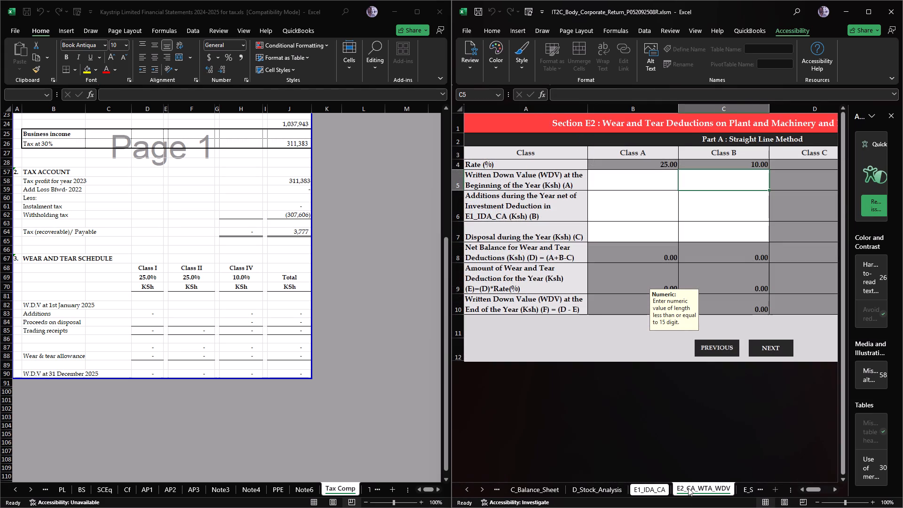
click(620, 197)
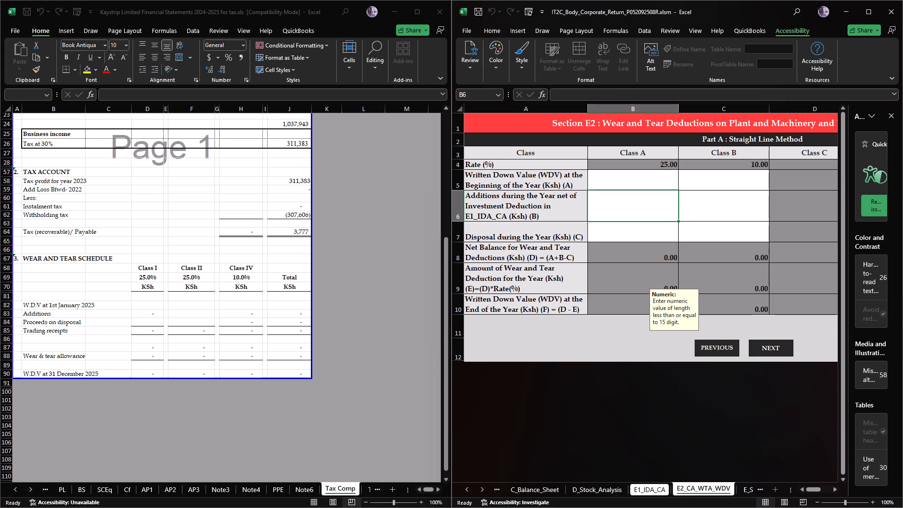
Run the return's validation again from the N_Estate_Trust_Distri_Inco sheet.
click(781, 354)
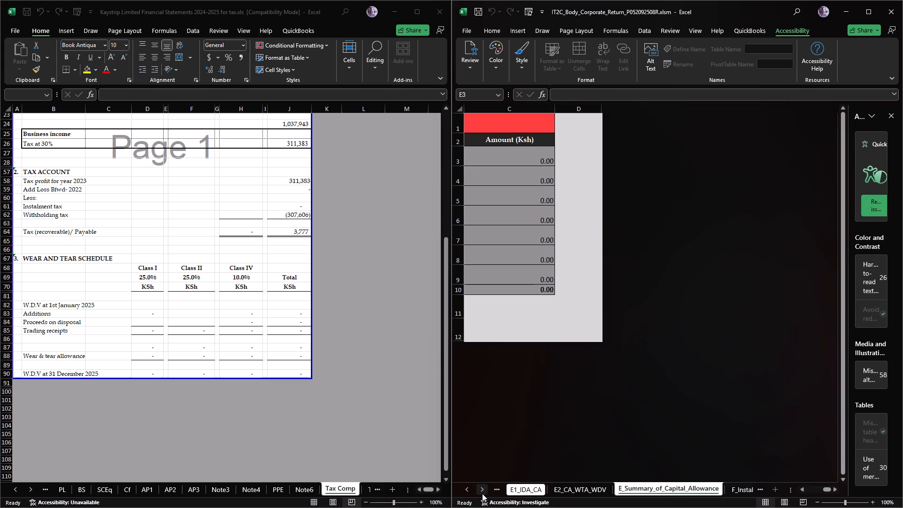
triple_click(482, 493)
triple_click(482, 493)
triple_click(482, 493)
click(482, 493)
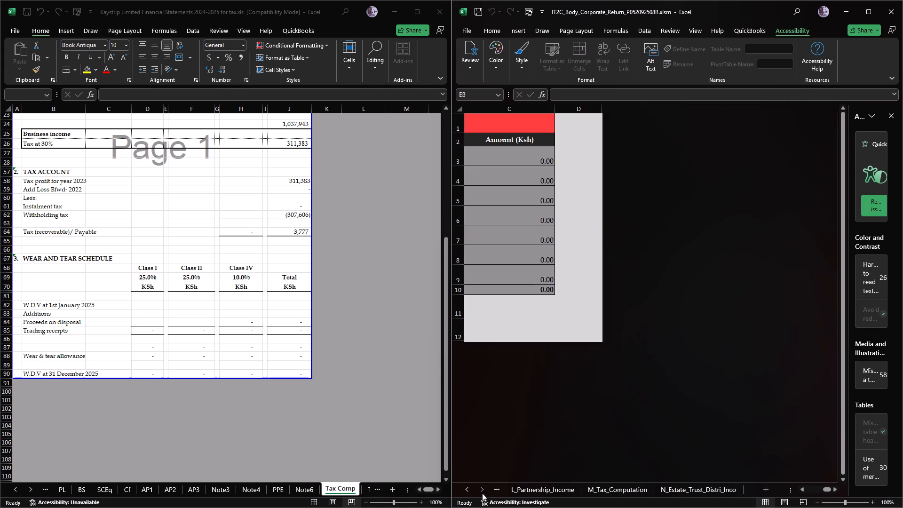
click(625, 490)
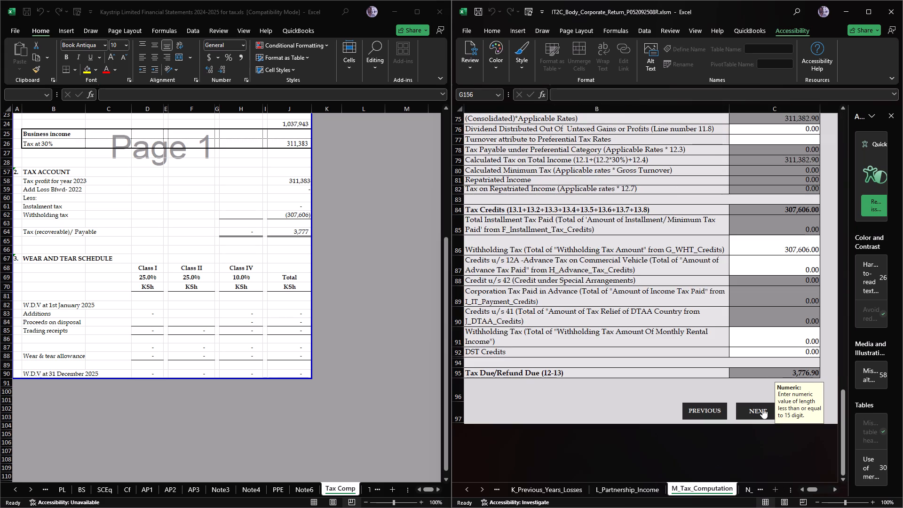
click(762, 408)
click(605, 239)
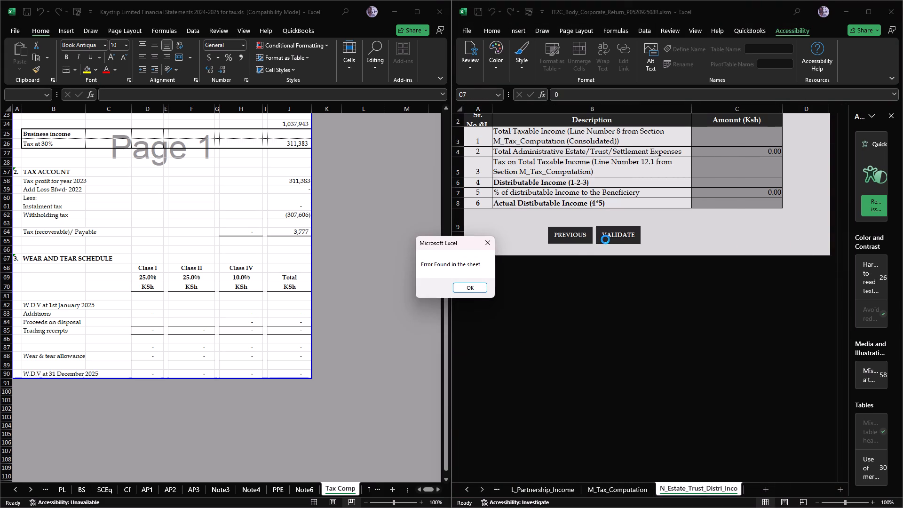
click(473, 287)
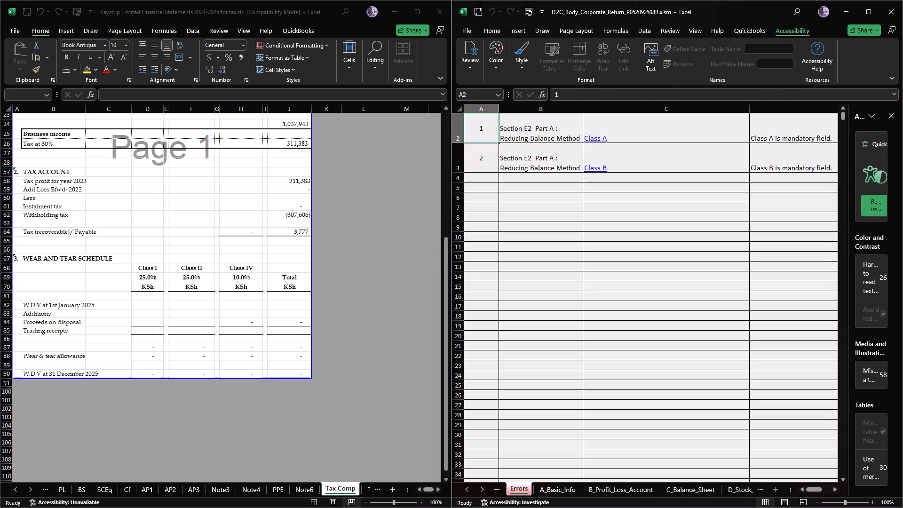
Enter 0 as the written down value at the beginning of the year for Class A and Class B in E2_CA_WTA_WDV.
click(601, 140)
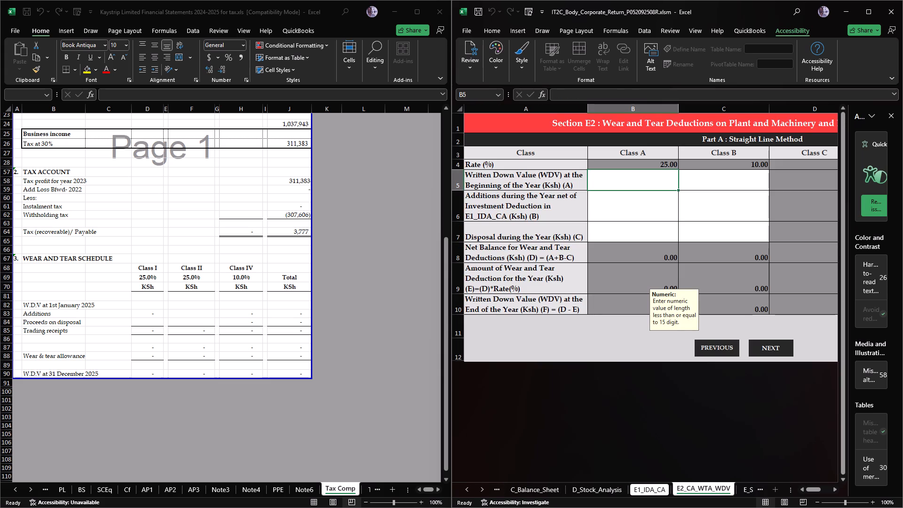
key(0)
key(Return)
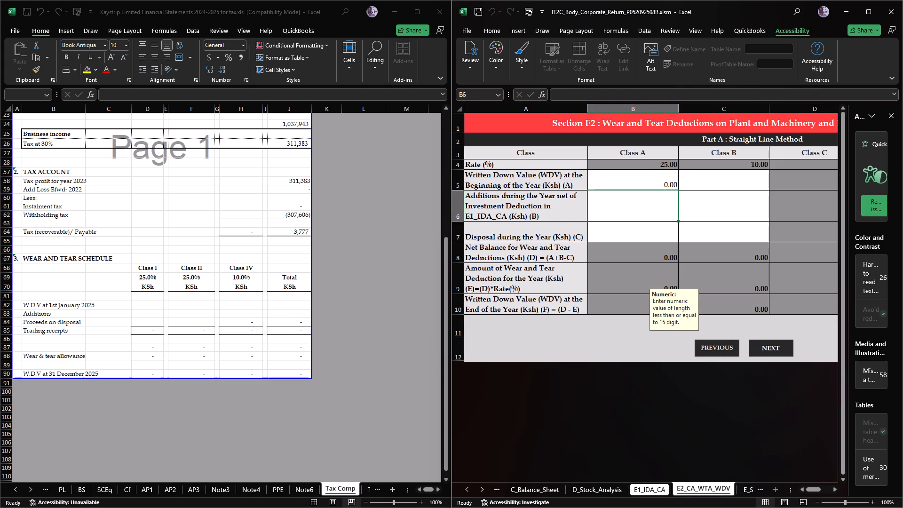
click(754, 183)
key(0)
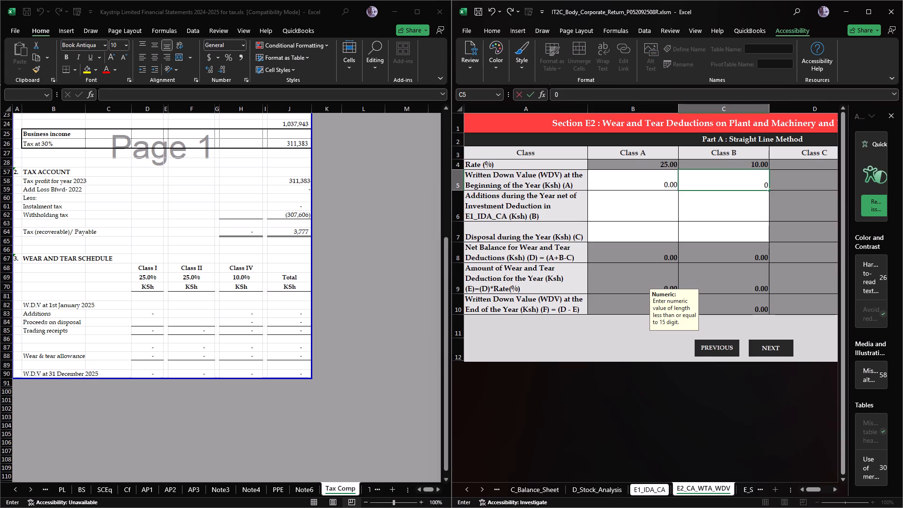
key(Return)
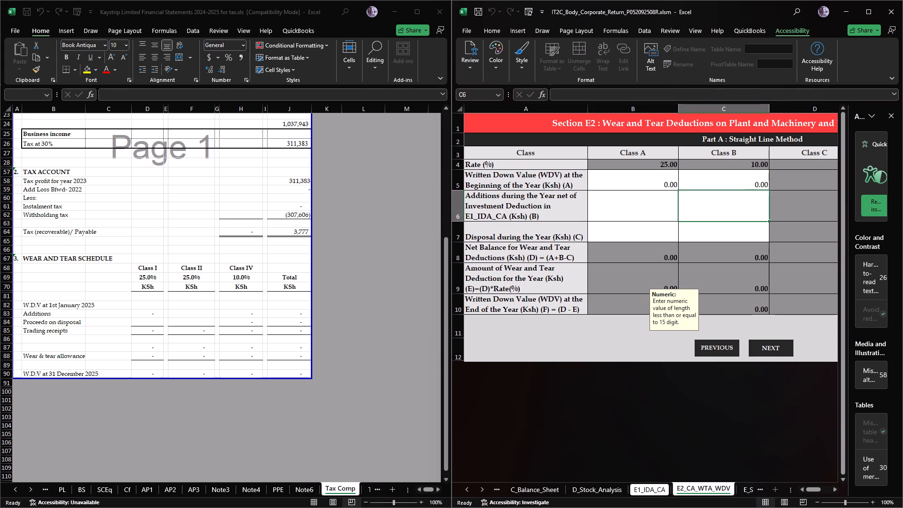
Rerun the return's validation from N_Estate_Trust_Distri_Inco with the opening written down values filled in.
triple_click(835, 486)
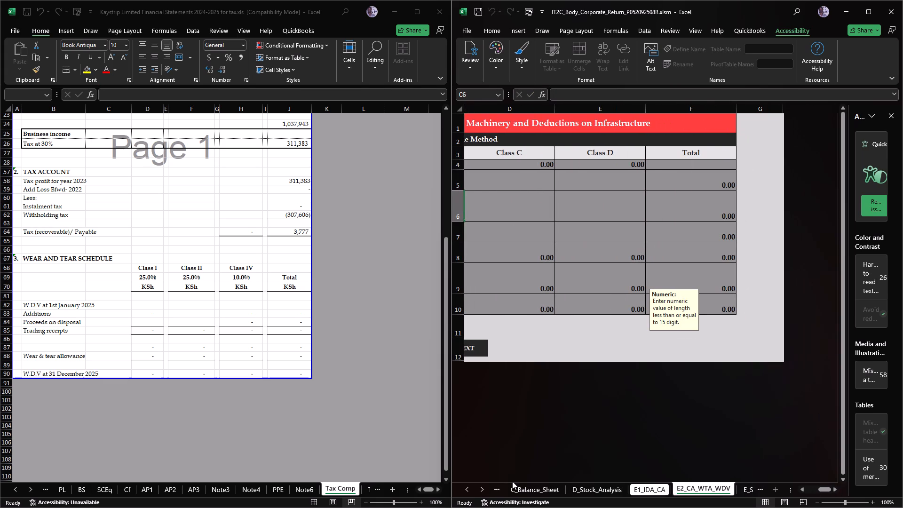
triple_click(485, 485)
triple_click(484, 485)
triple_click(484, 485)
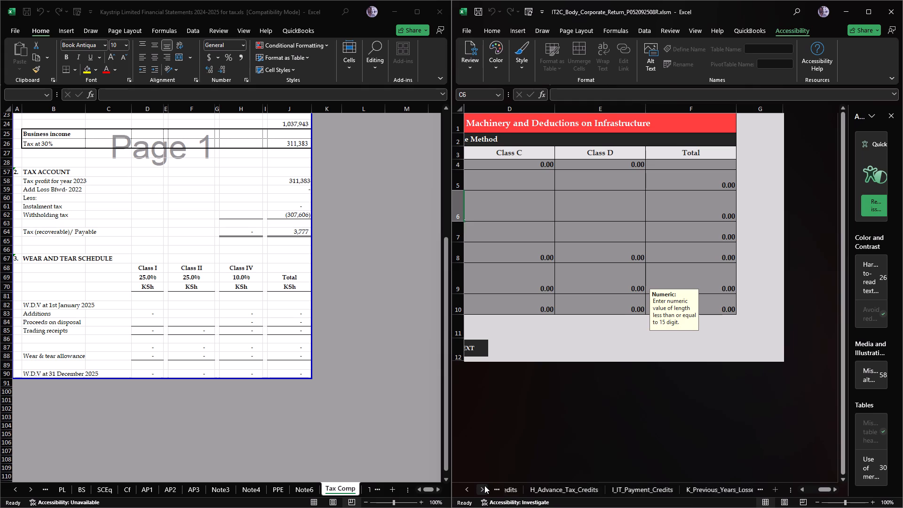
triple_click(484, 485)
click(610, 494)
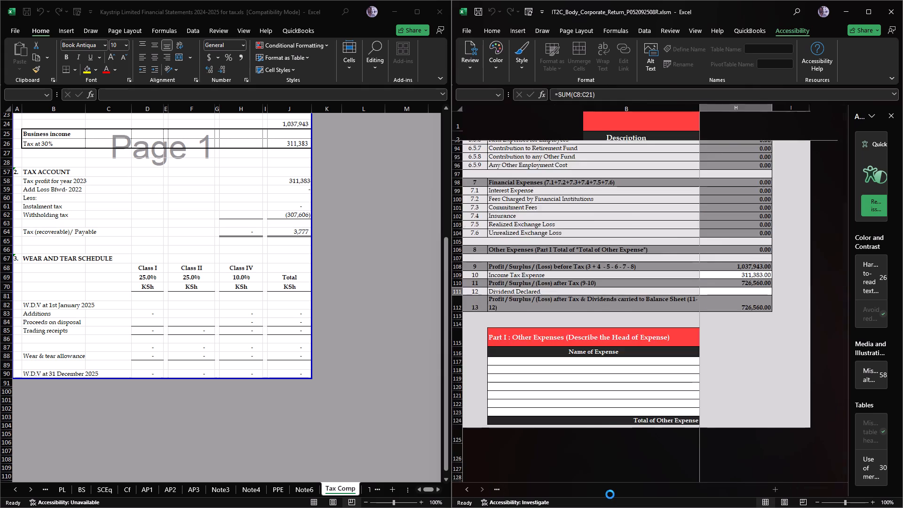
click(758, 414)
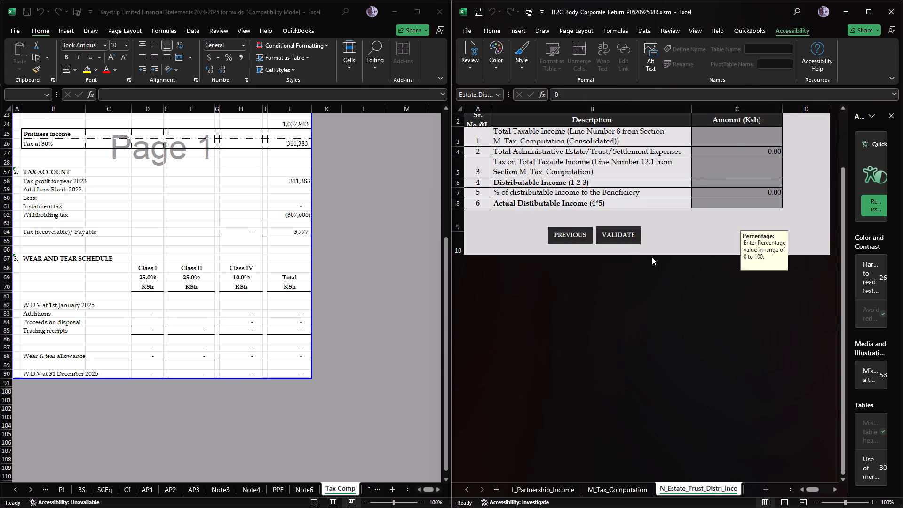
click(626, 242)
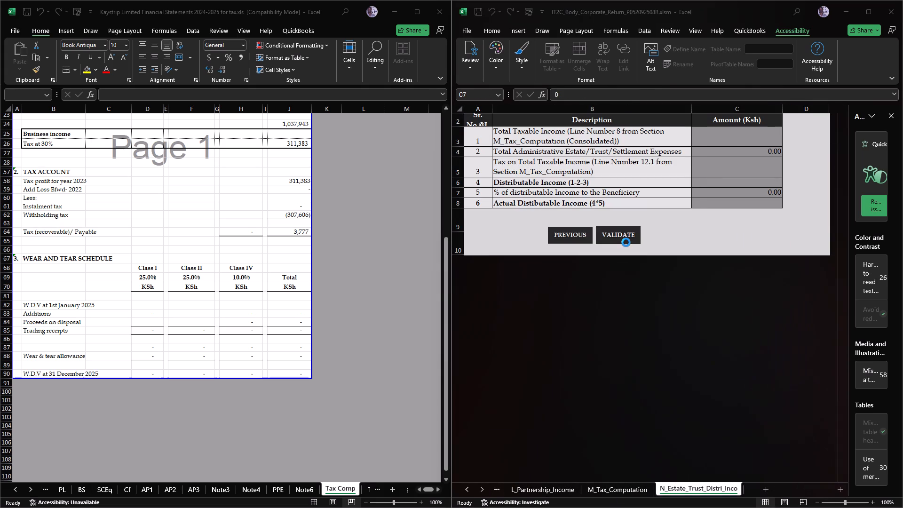
click(483, 286)
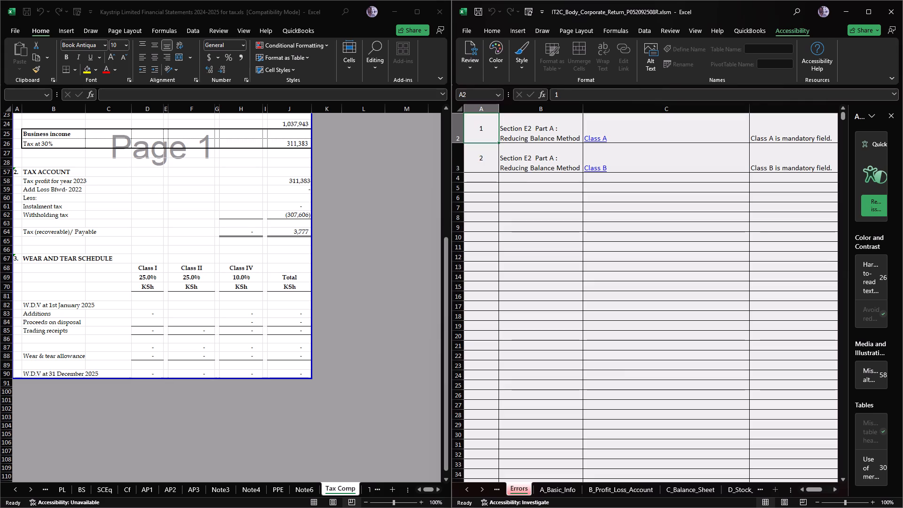
Enter 0 as the additions during the year for Class A and Class B in E2_CA_WTA_WDV.
click(599, 135)
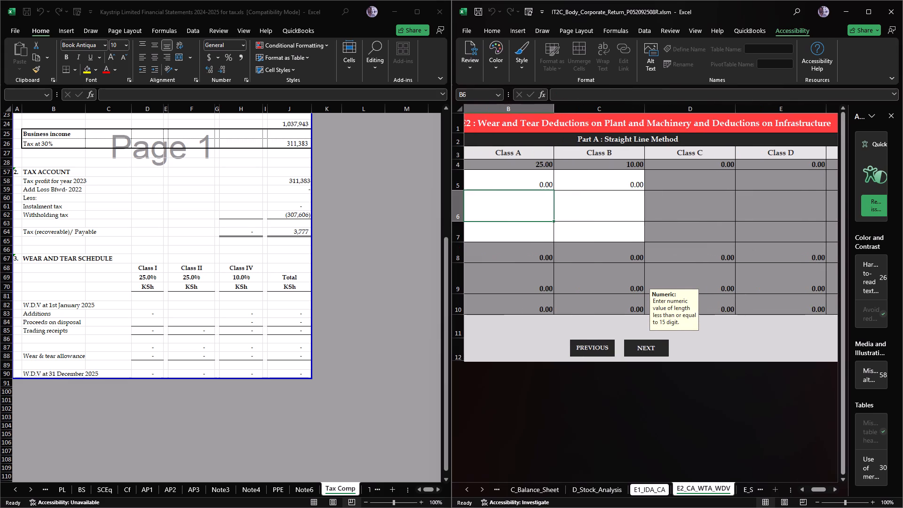
double_click(802, 491)
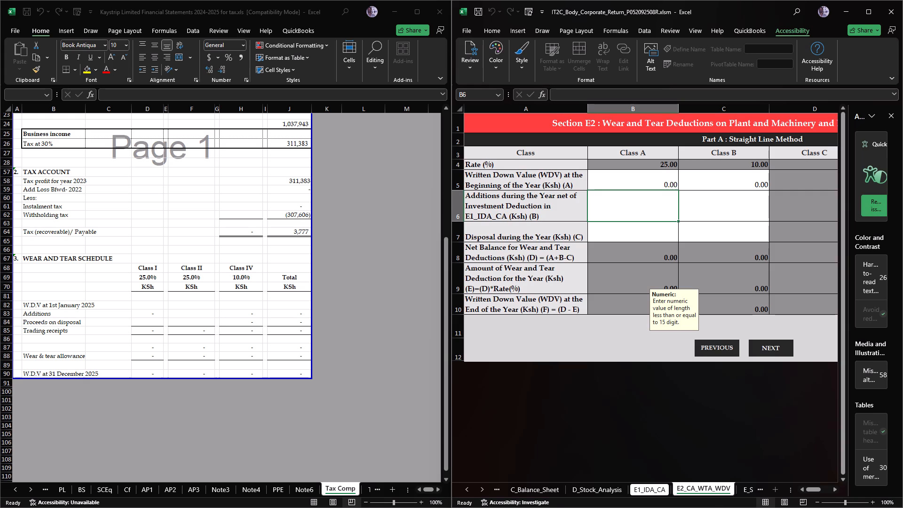
key(0)
click(728, 211)
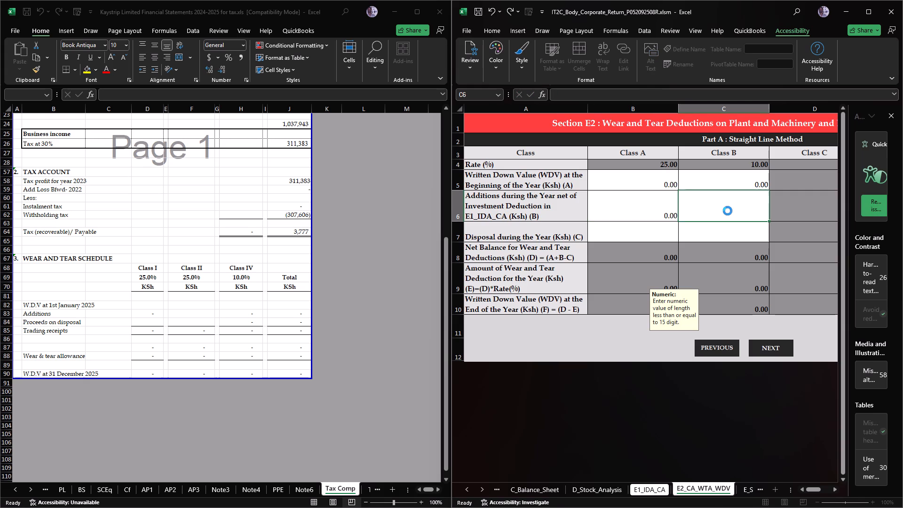
key(0)
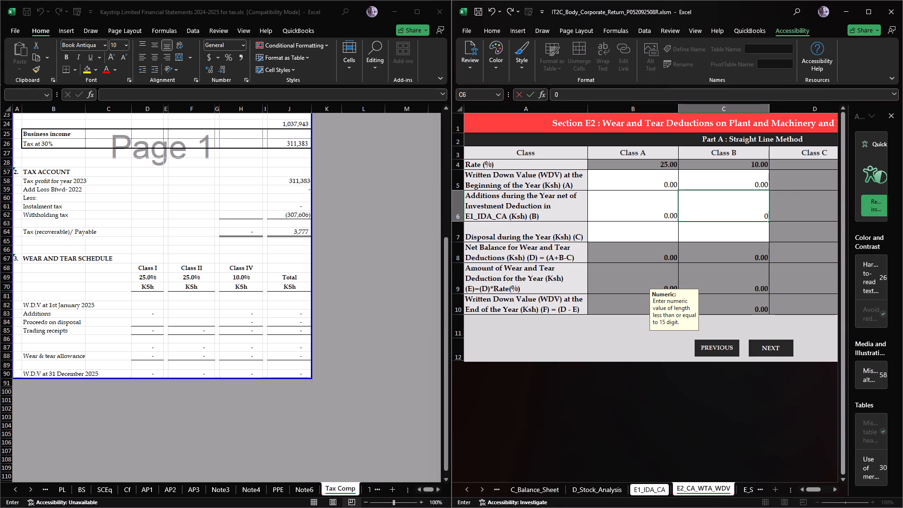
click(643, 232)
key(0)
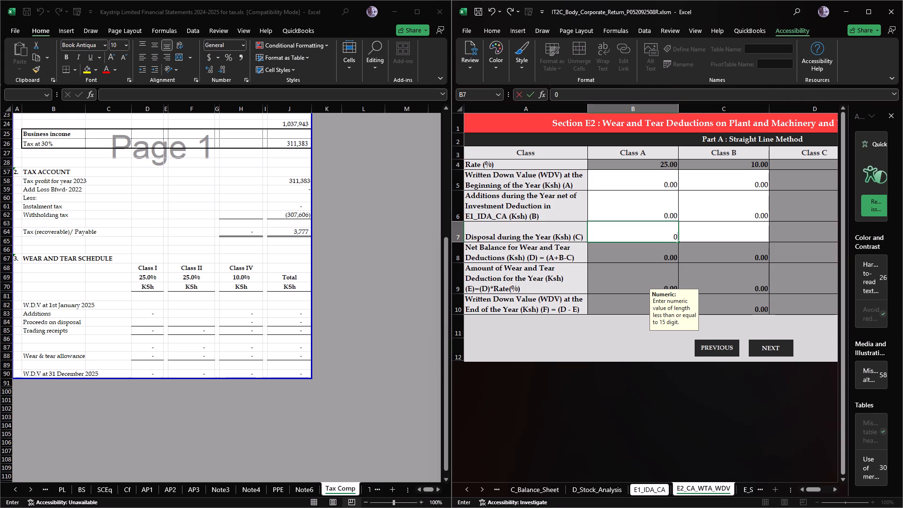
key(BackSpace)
Rerun the return's validation from N_Estate_Trust_Distri_Inco with the Class A and Class B additions filled in.
click(777, 342)
click(759, 346)
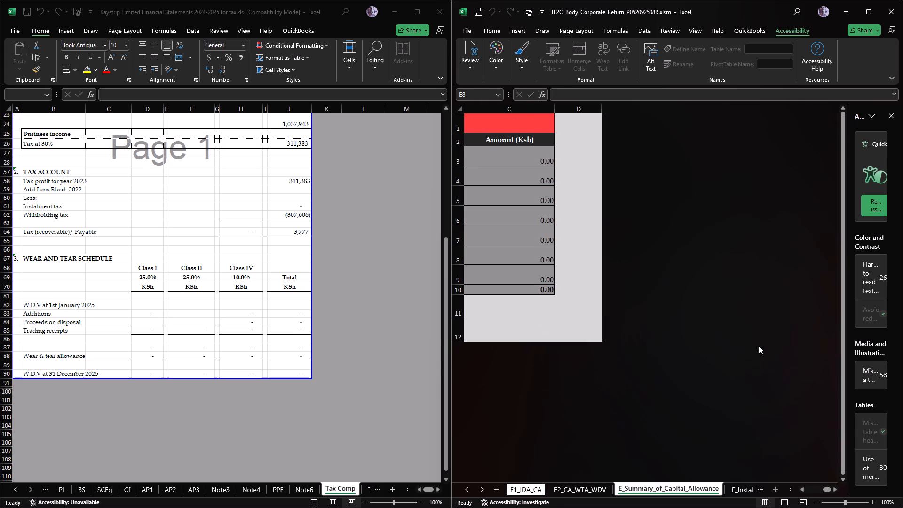
triple_click(760, 487)
triple_click(760, 487)
triple_click(760, 487)
double_click(760, 487)
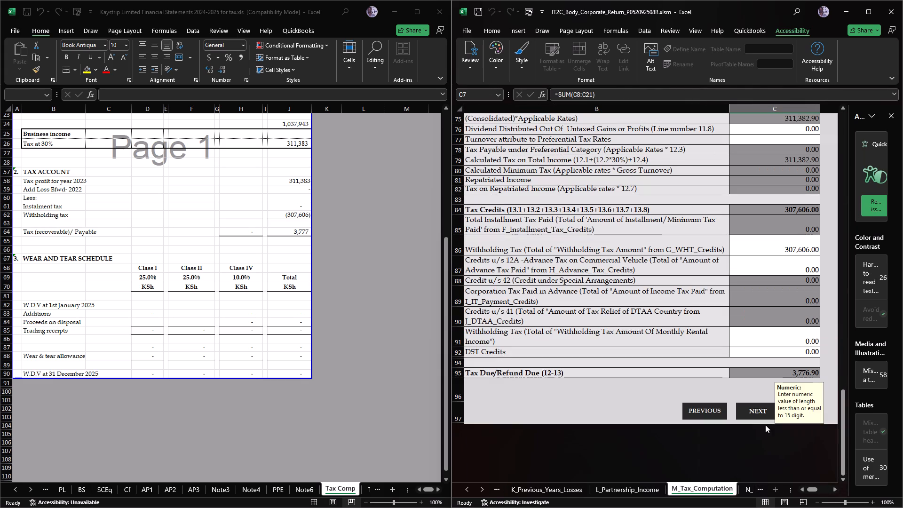
click(765, 413)
click(628, 237)
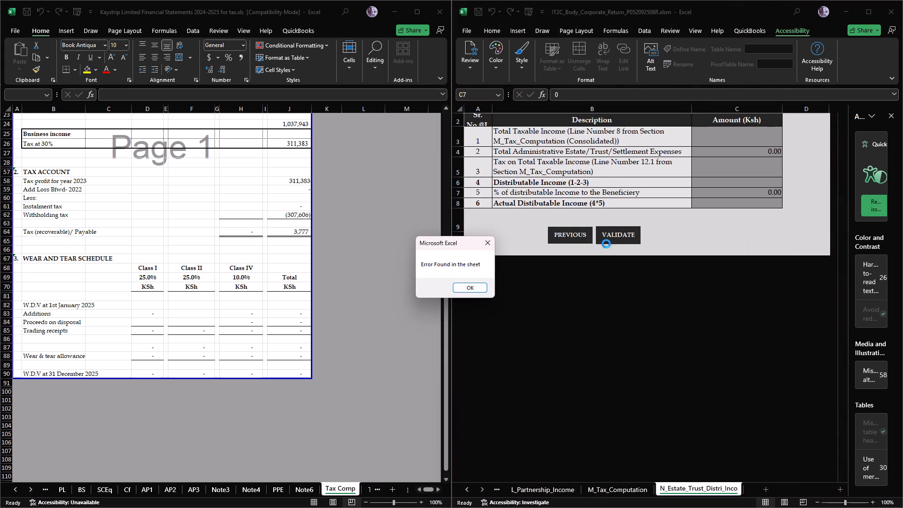
click(485, 286)
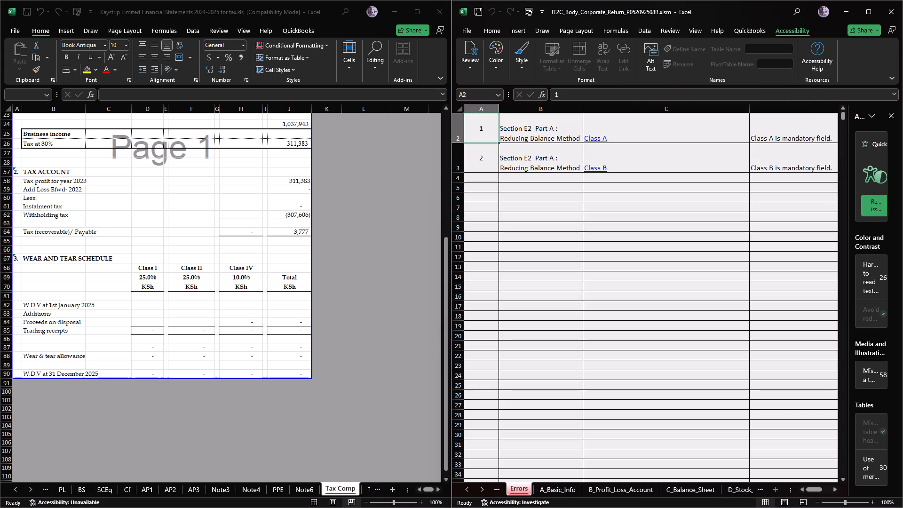
Enter 0 as the disposal during the year for Class A and Class B in E2_CA_WTA_WDV.
click(598, 142)
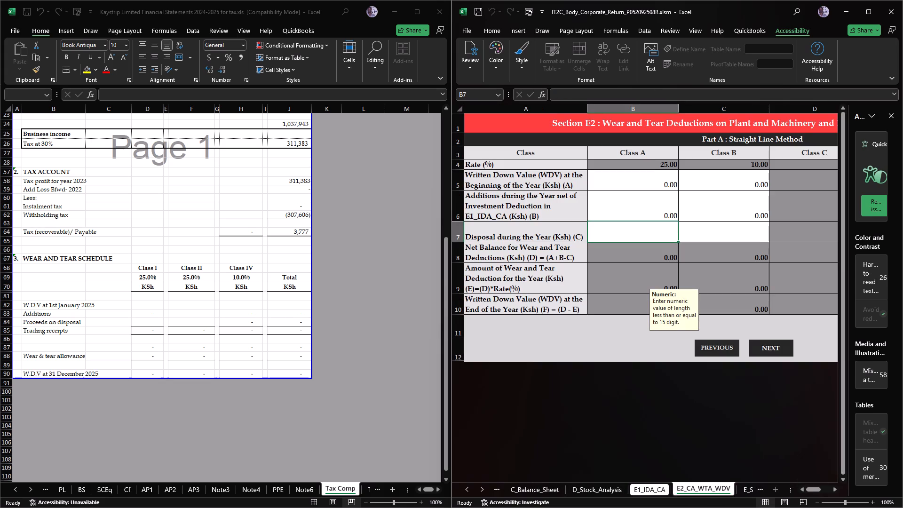
key(0)
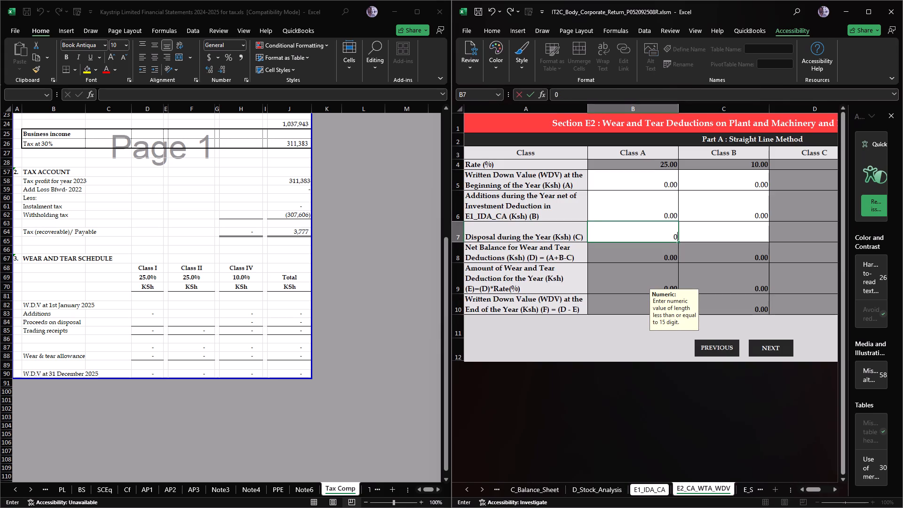
click(721, 228)
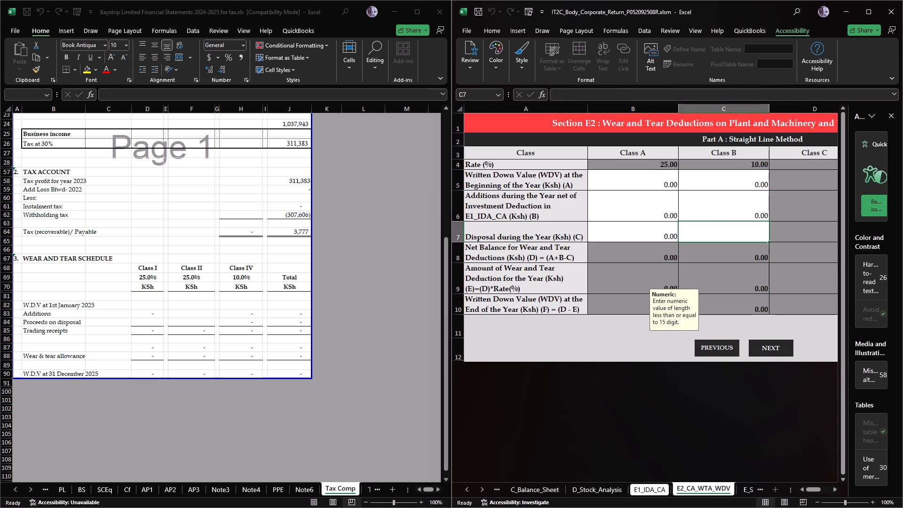
key(0)
click(737, 191)
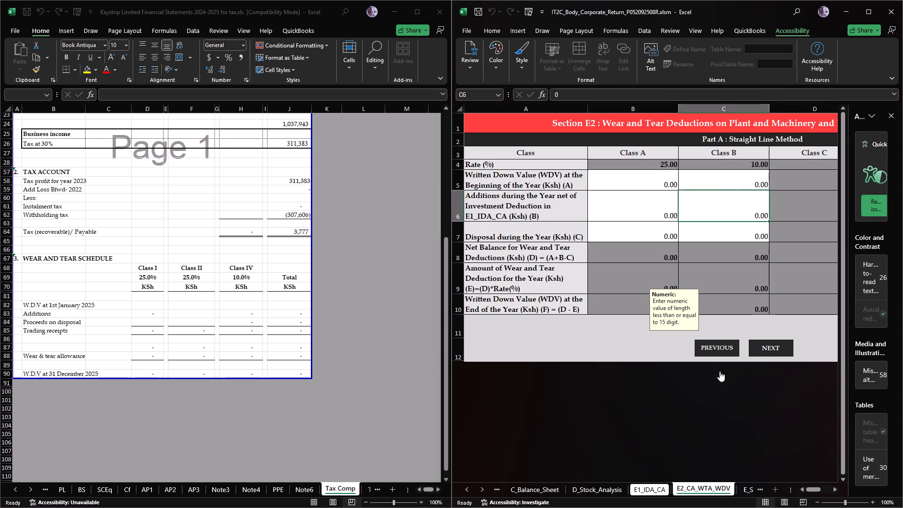
Validate the return again from the N_Estate_Trust_Distri_Inco sheet with the Class A and Class B disposals filled in.
triple_click(487, 488)
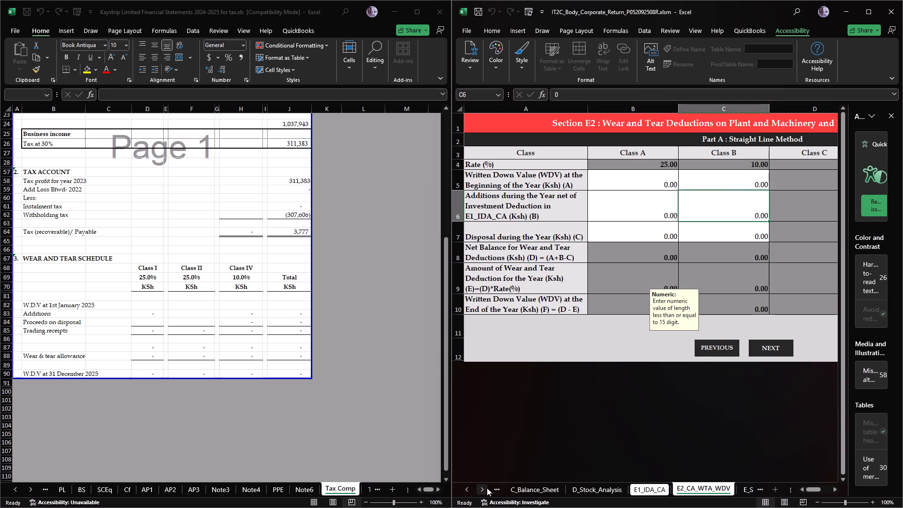
triple_click(487, 488)
triple_click(487, 488)
triple_click(487, 488)
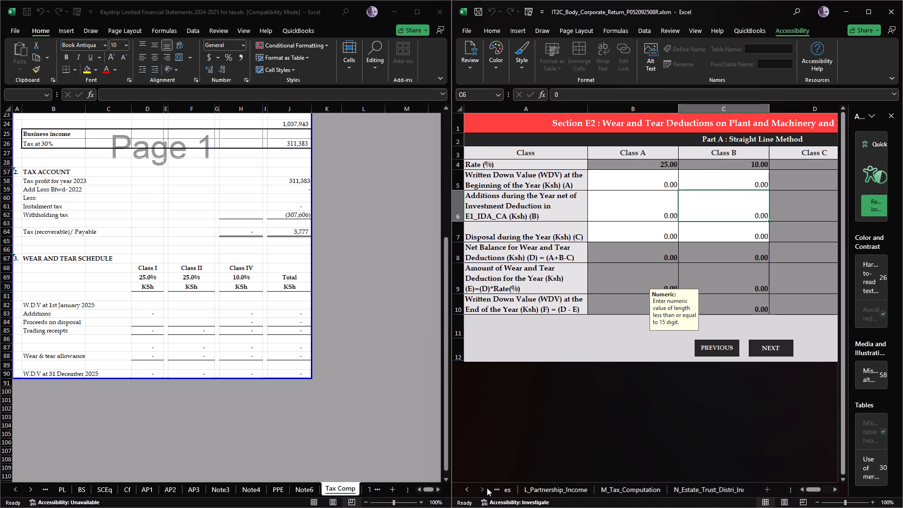
click(639, 486)
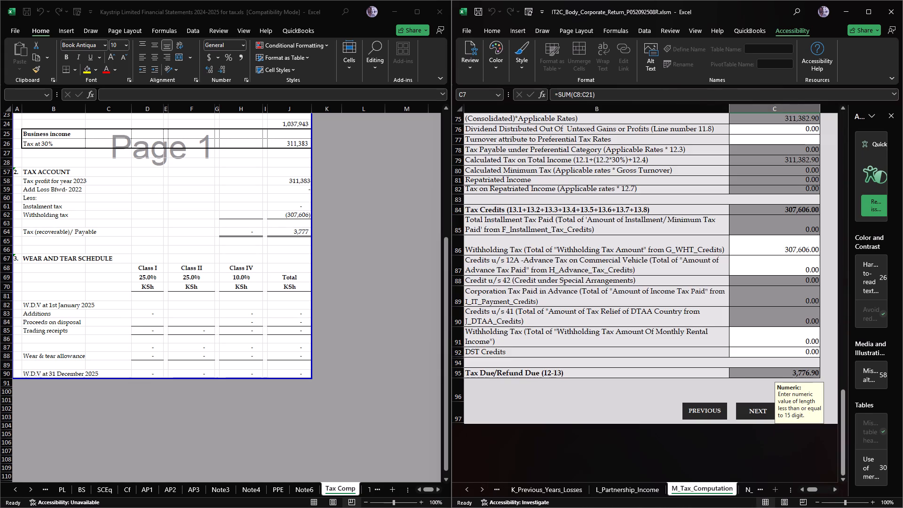
click(761, 413)
click(607, 236)
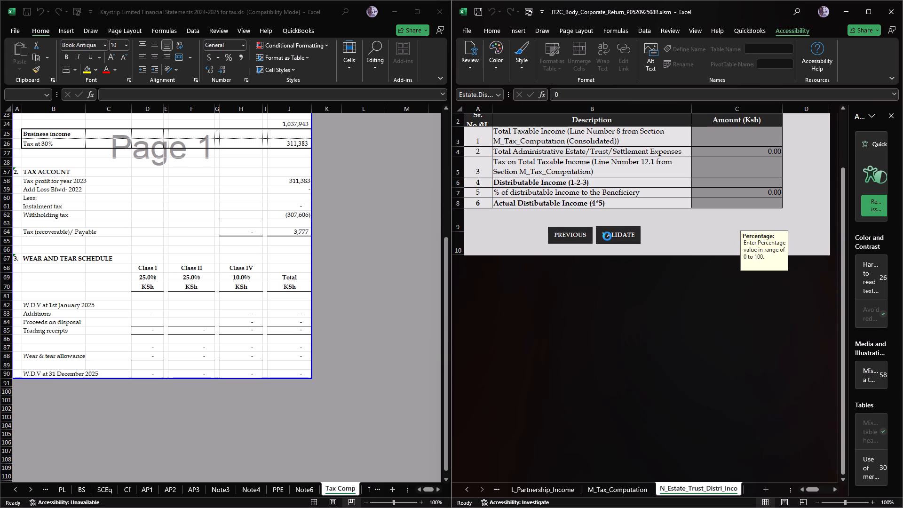
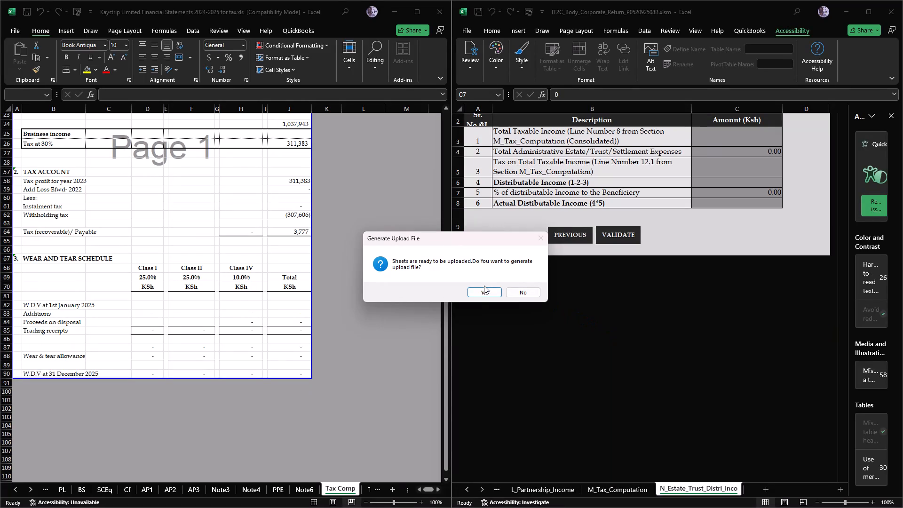
Generate the IT2C upload zip file from the validated return.
click(486, 288)
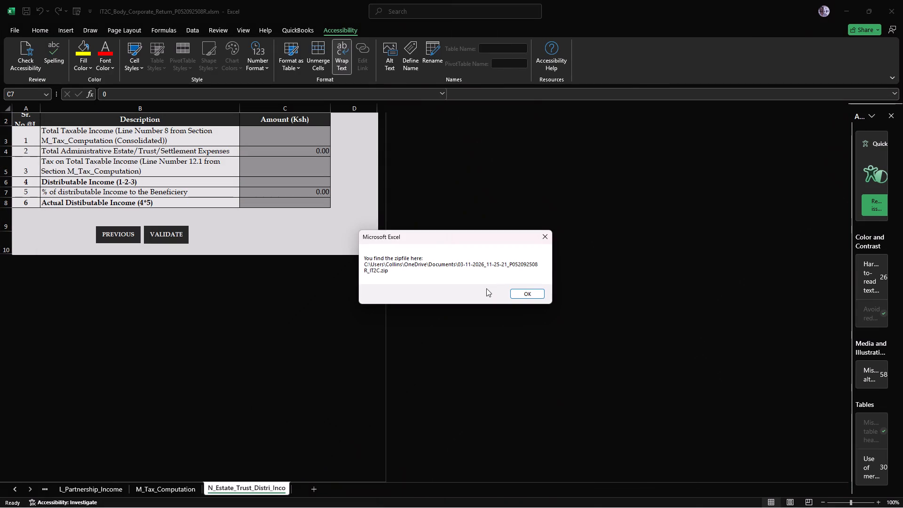
click(526, 292)
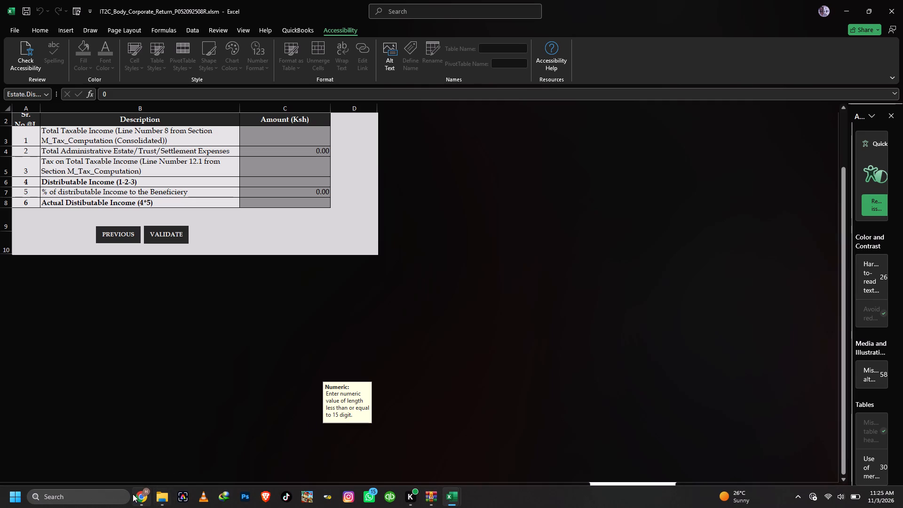
Switch to the iTax company return form in Chrome and attach the newly generated 03-11-2026_11-25-21 IT2C zip from Documents.
click(162, 467)
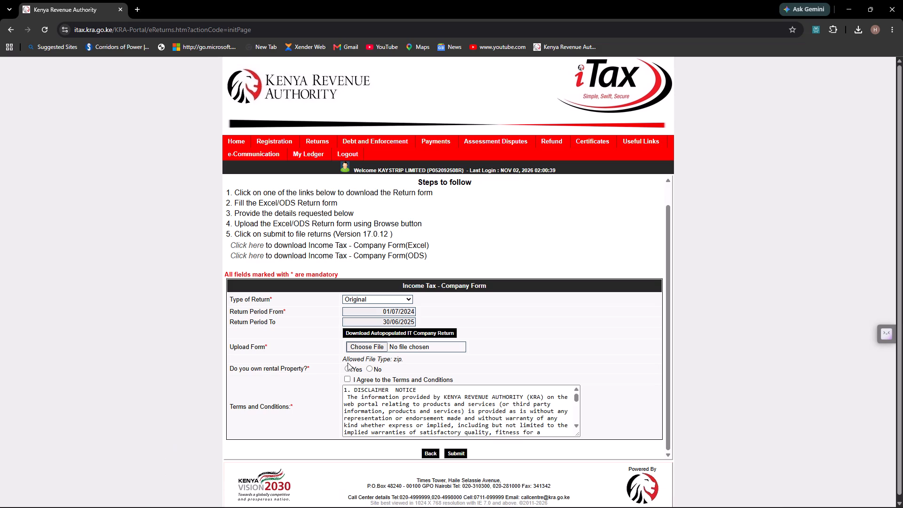
click(365, 347)
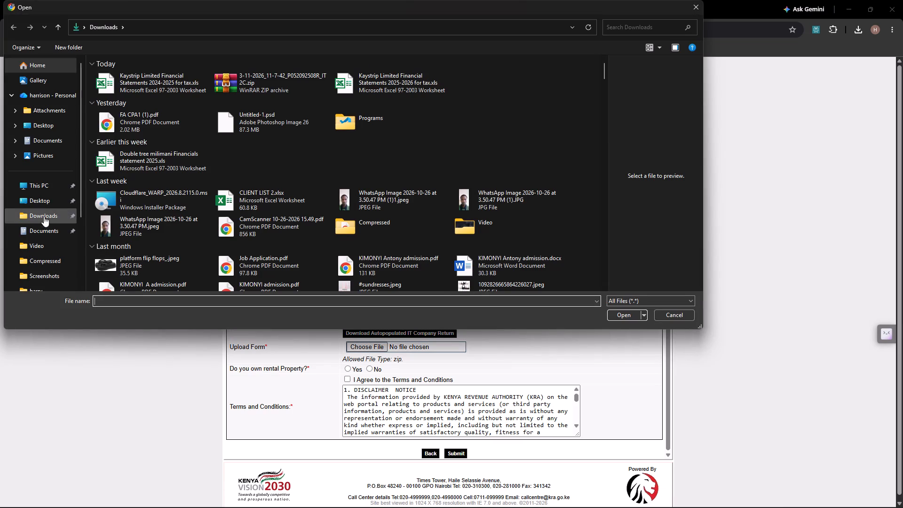
click(36, 238)
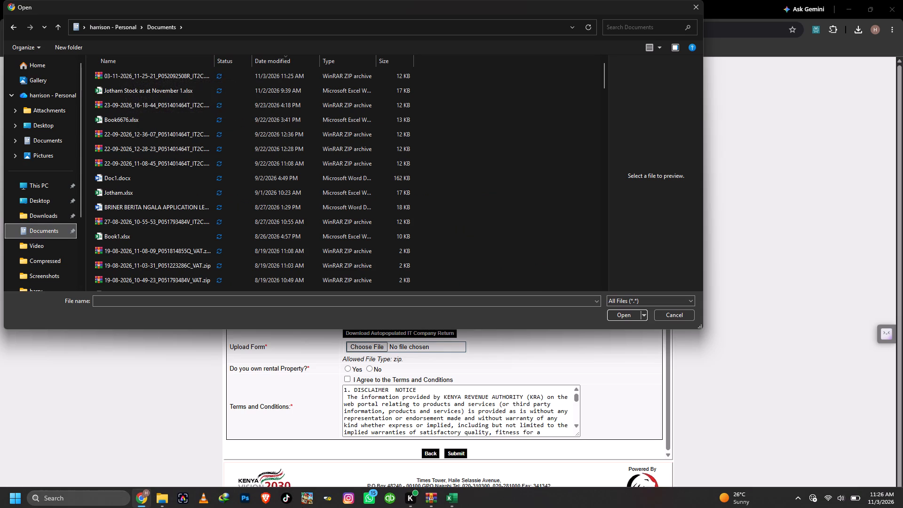
click(153, 74)
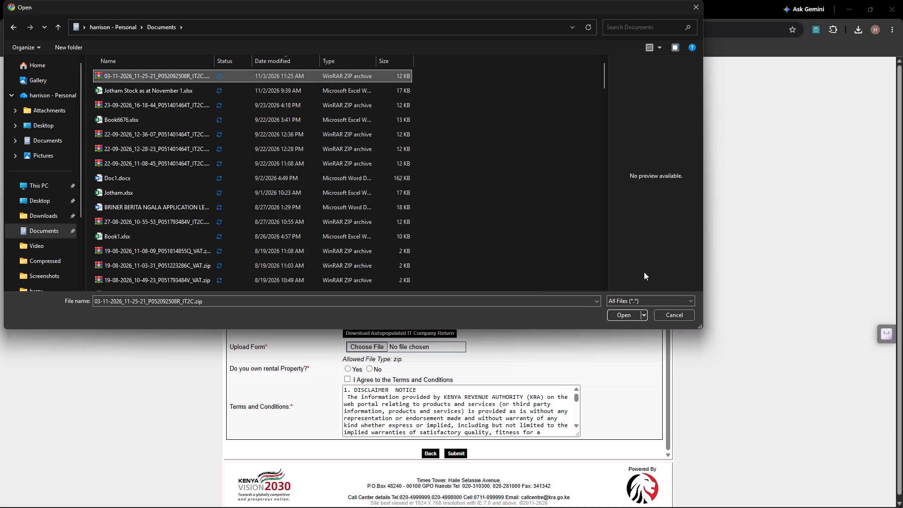
click(628, 317)
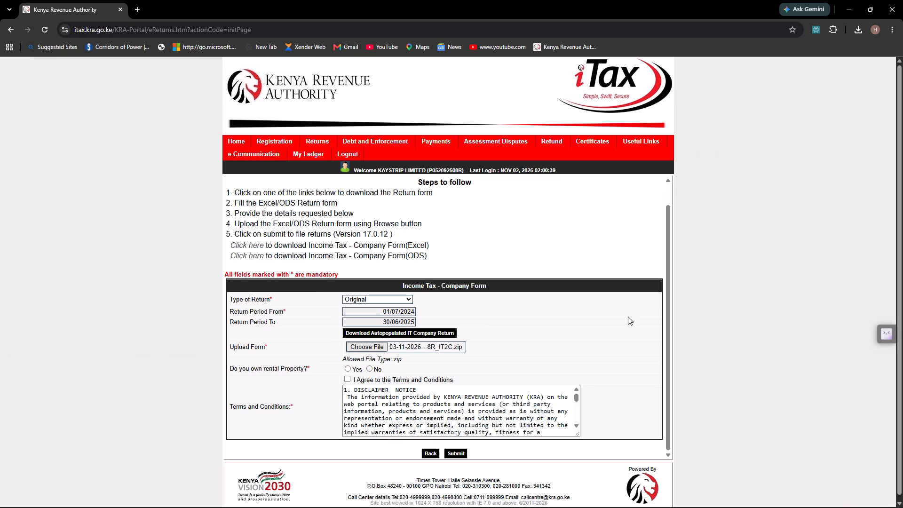
Submit the iTax company return form with No for rental property and the terms and conditions accepted.
click(370, 370)
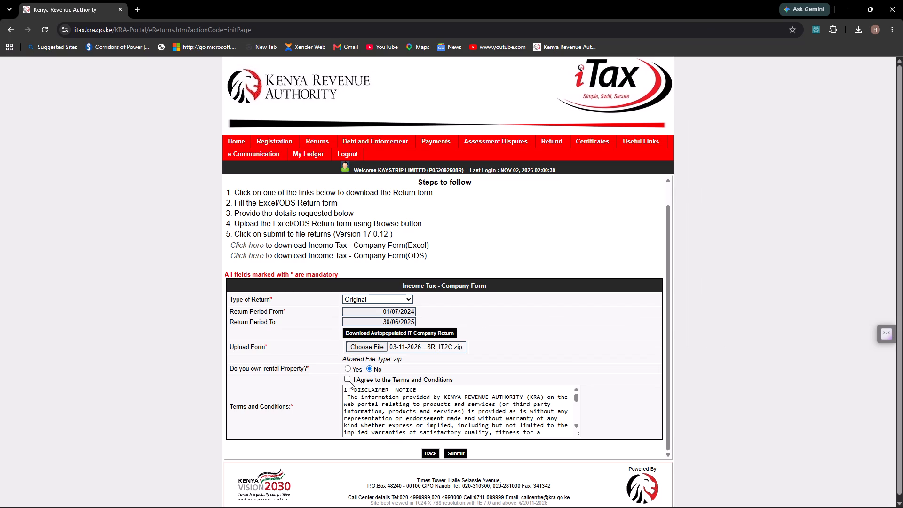
click(349, 377)
scroll(625, 358, down, 1)
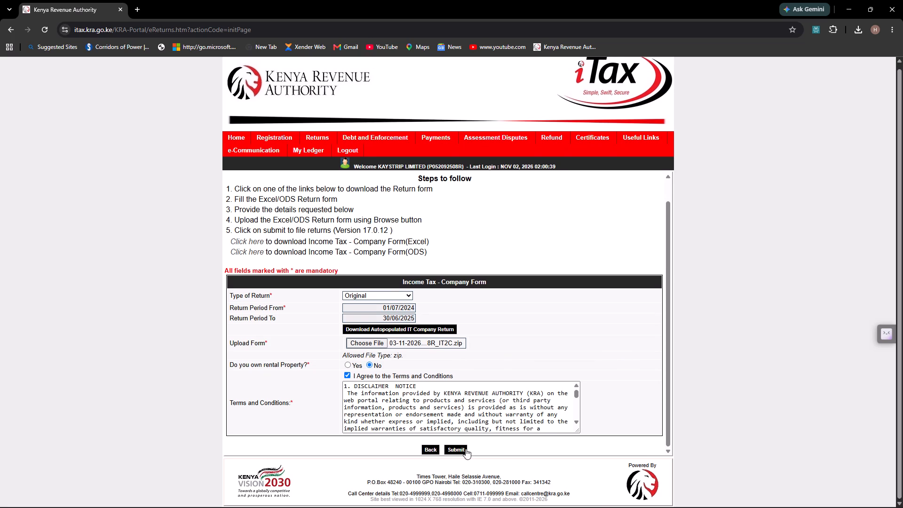
click(456, 452)
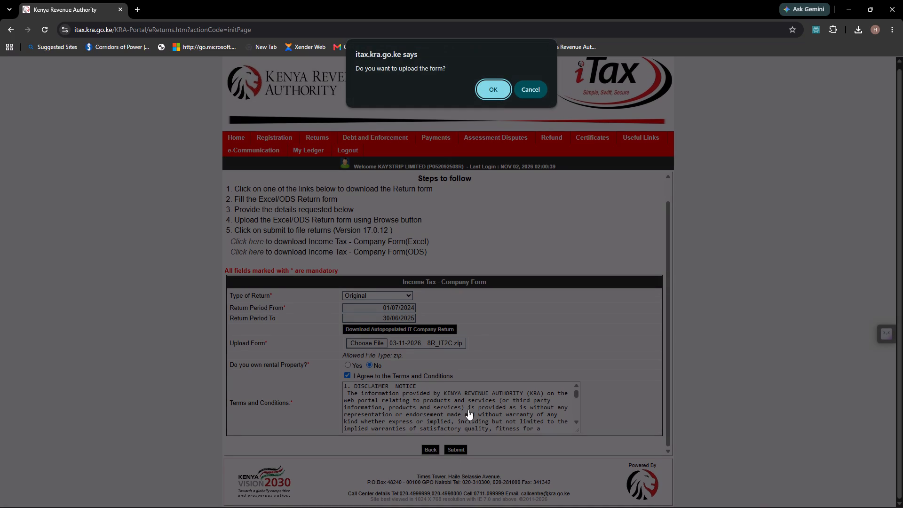
click(496, 90)
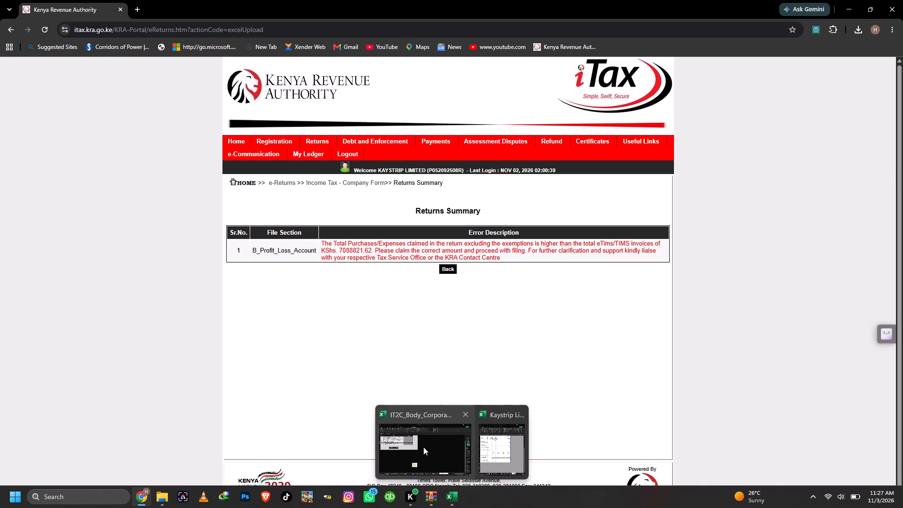
Back in the IT2C workbook, set the Business amount of Local Purchases in B_Profit_Loss_Account to 7088821.62.
click(423, 447)
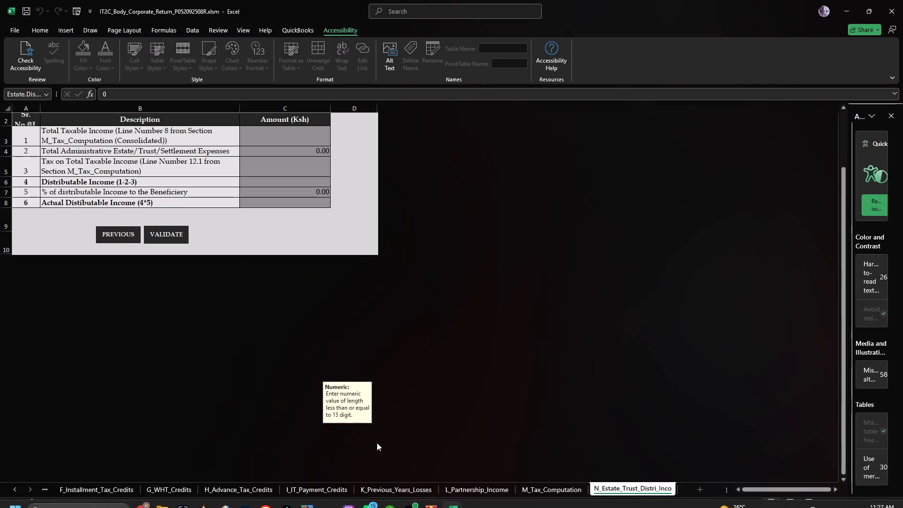
triple_click(17, 490)
triple_click(17, 490)
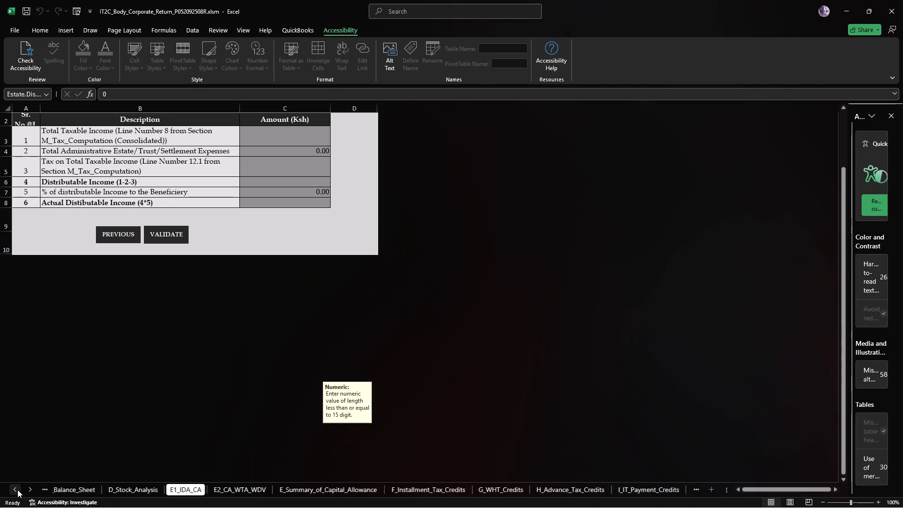
double_click(17, 490)
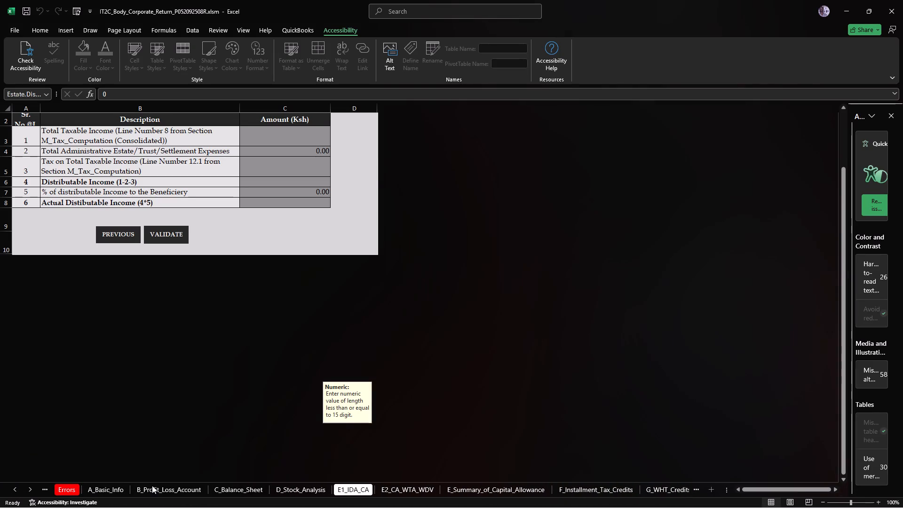
click(152, 486)
scroll(376, 339, up, 4)
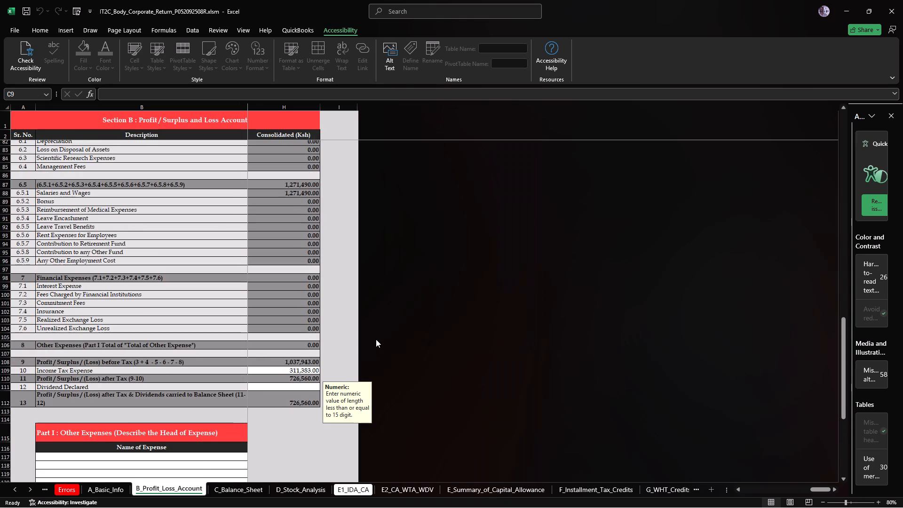
triple_click(737, 491)
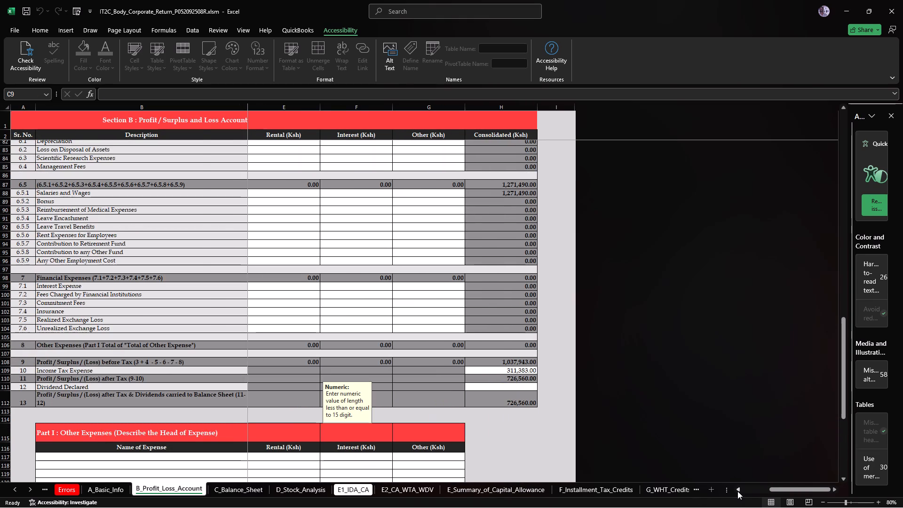
click(737, 491)
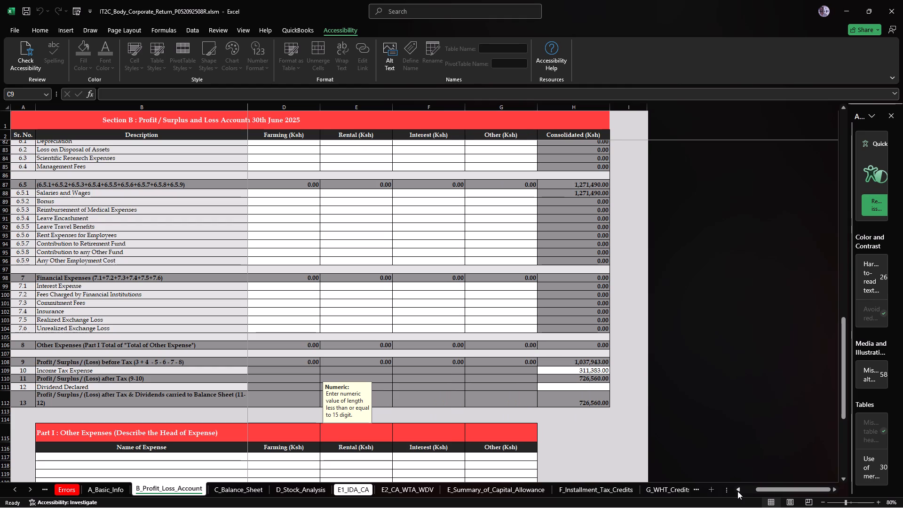
click(737, 491)
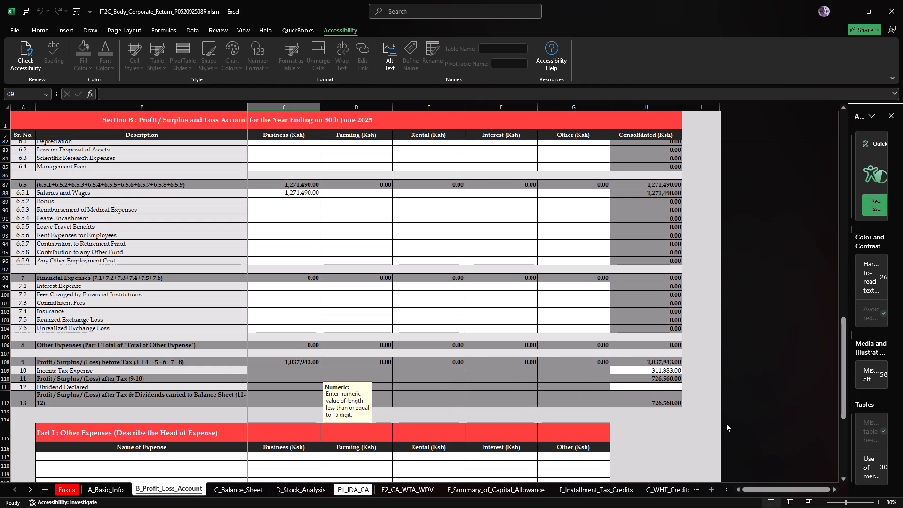
scroll(726, 422, up, 8)
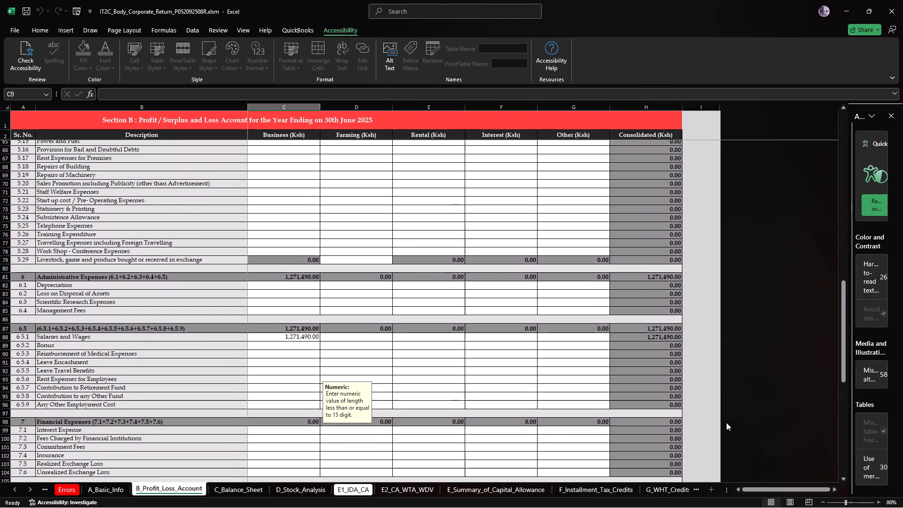
scroll(727, 421, up, 13)
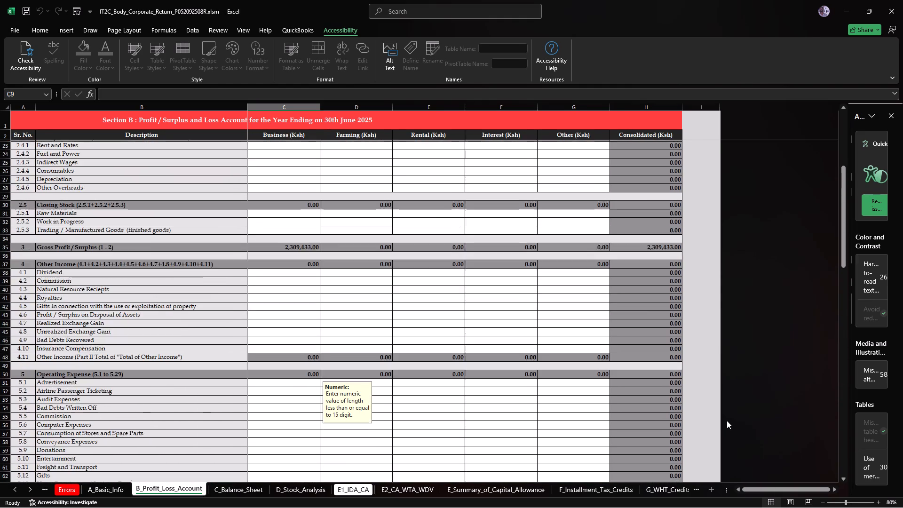
scroll(727, 421, up, 6)
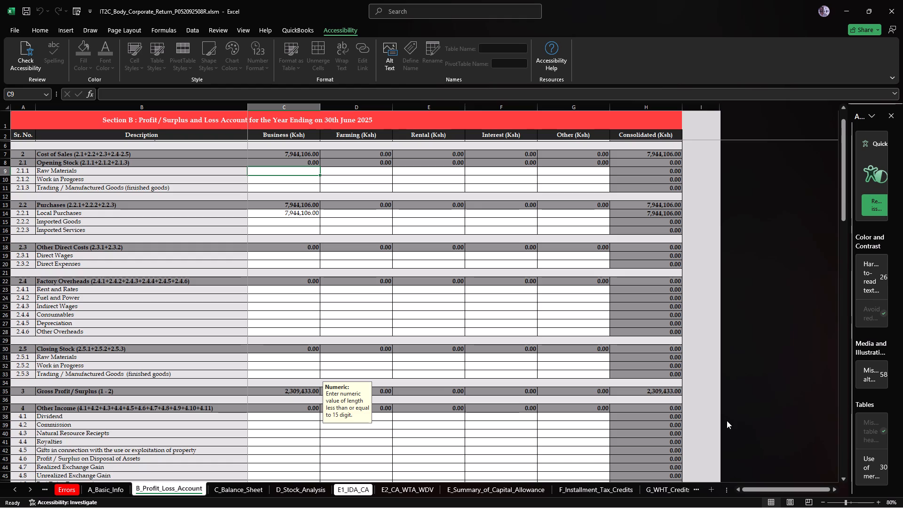
click(296, 213)
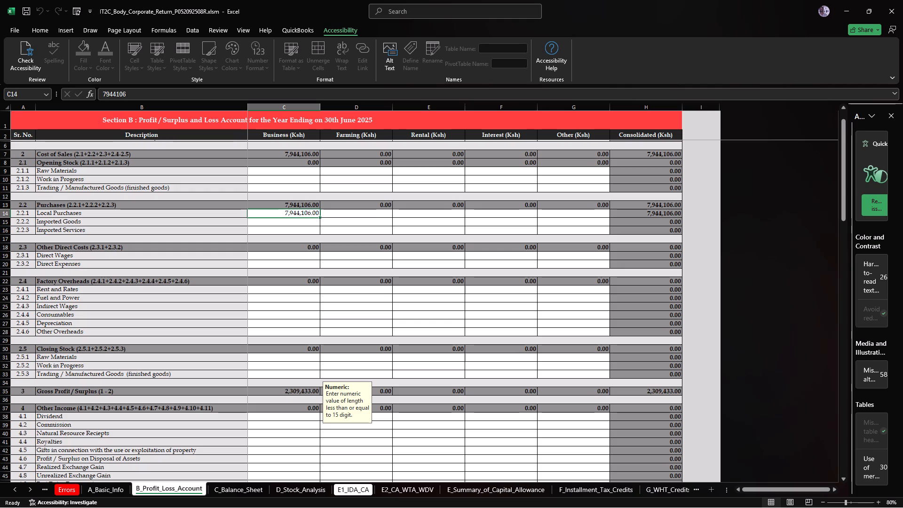
key(7)
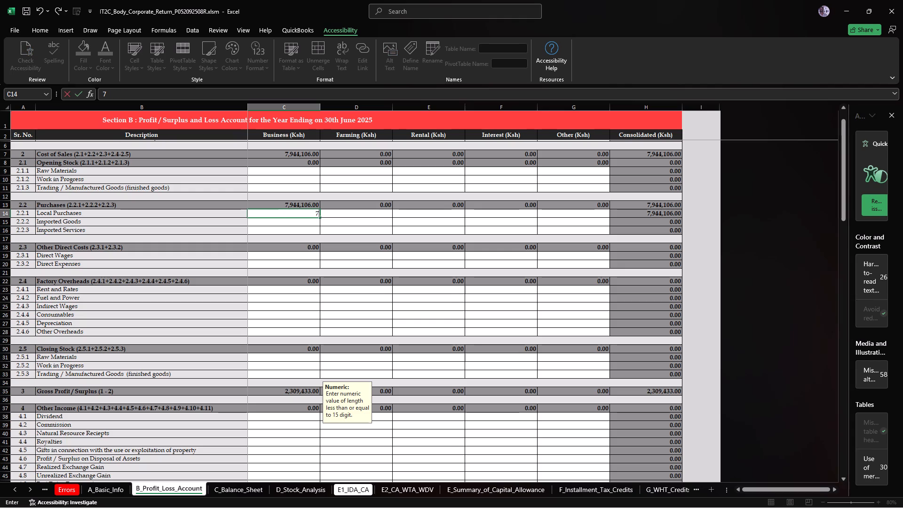
text(088)
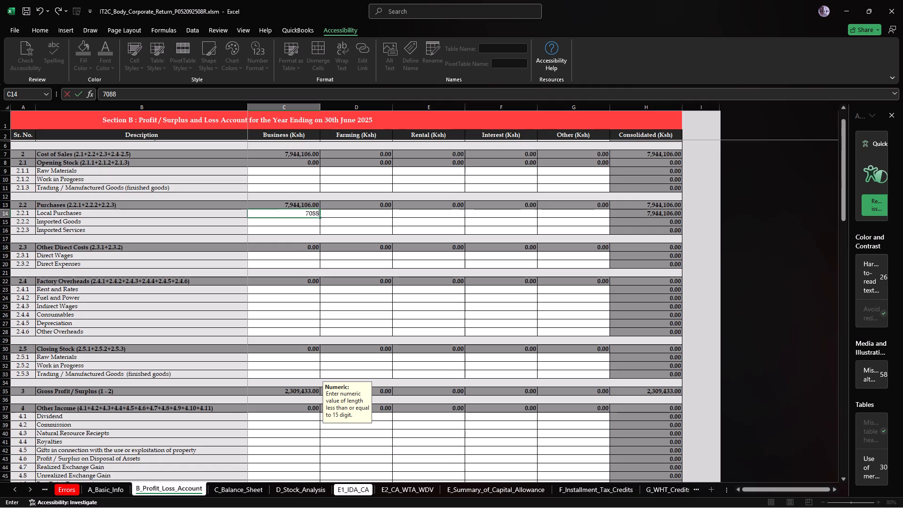
text(821)
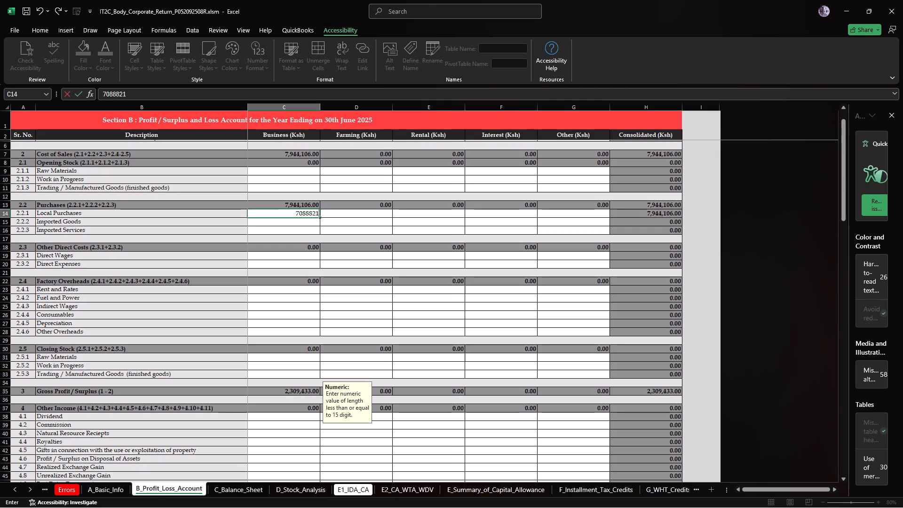
text(.62)
key(Return)
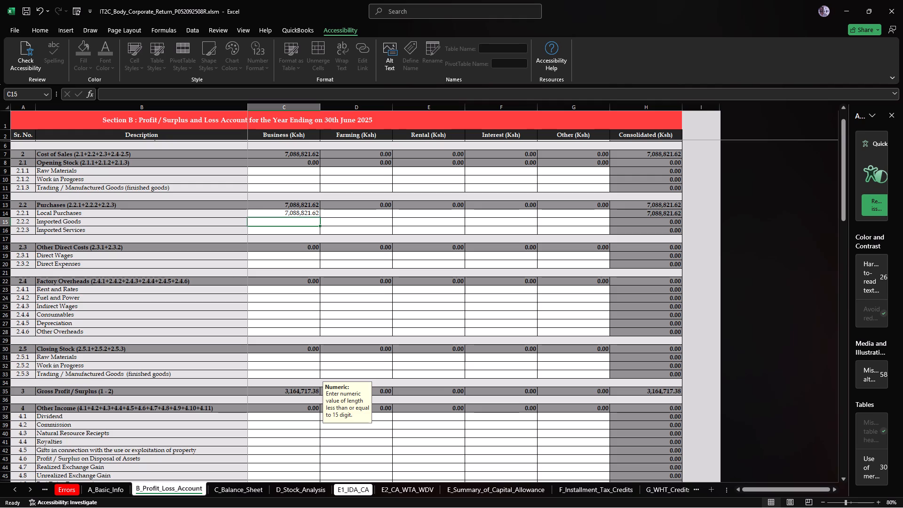
Review the recalculated profit before and after tax in B_Profit_Loss_Account and the tax due in M_Tax_Computation.
scroll(459, 381, down, 20)
scroll(463, 379, down, 5)
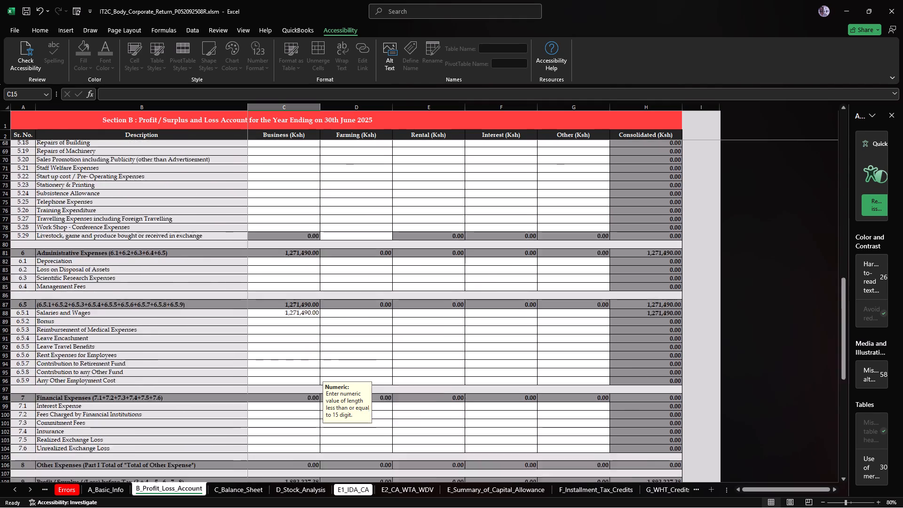
scroll(464, 378, down, 4)
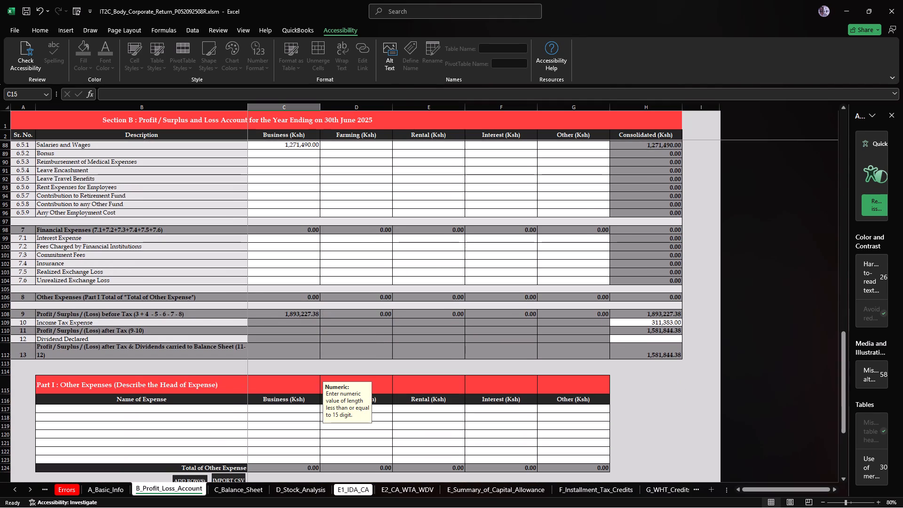
triple_click(27, 491)
click(27, 491)
click(27, 491)
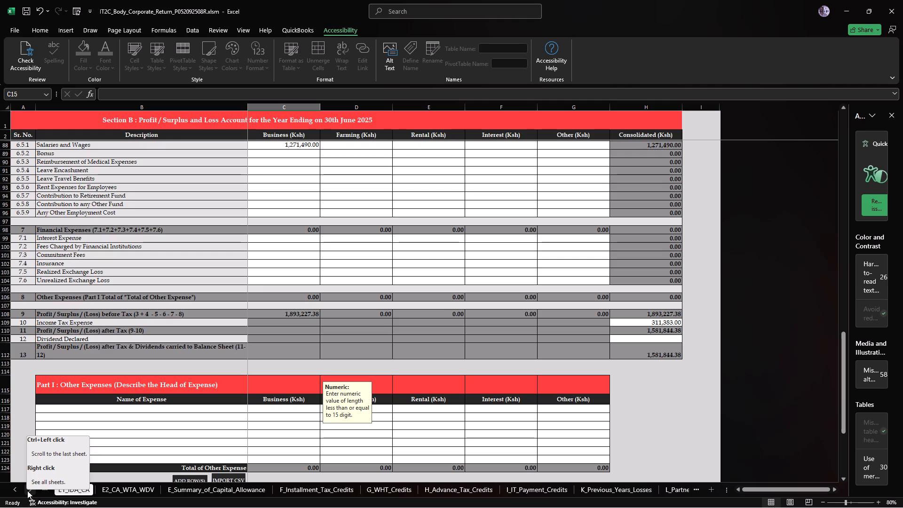
click(27, 491)
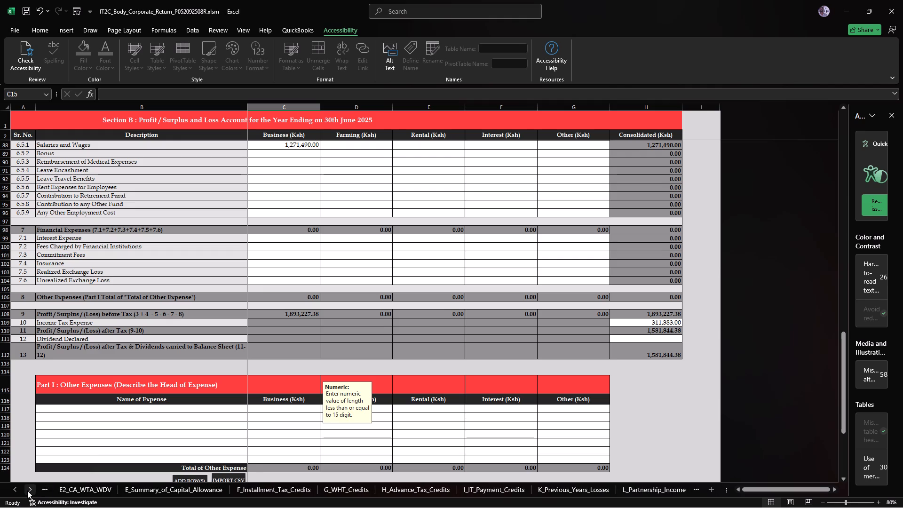
triple_click(27, 491)
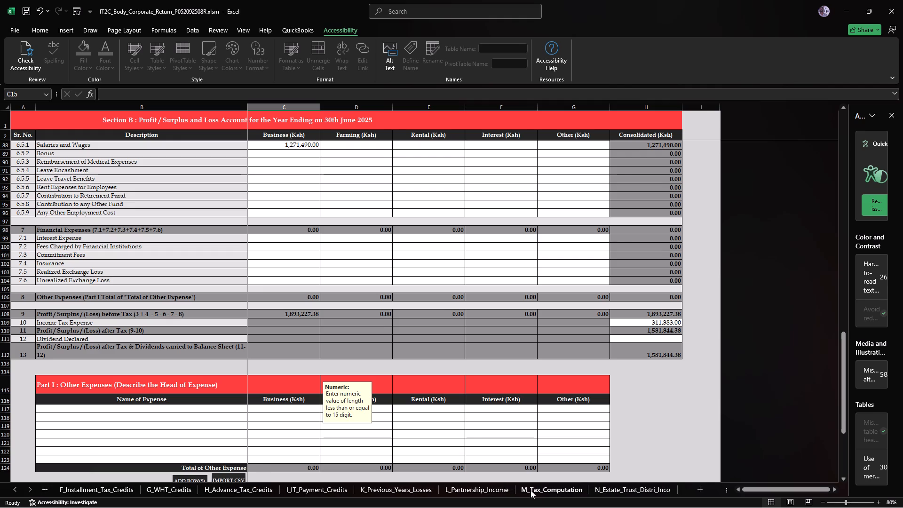
click(531, 490)
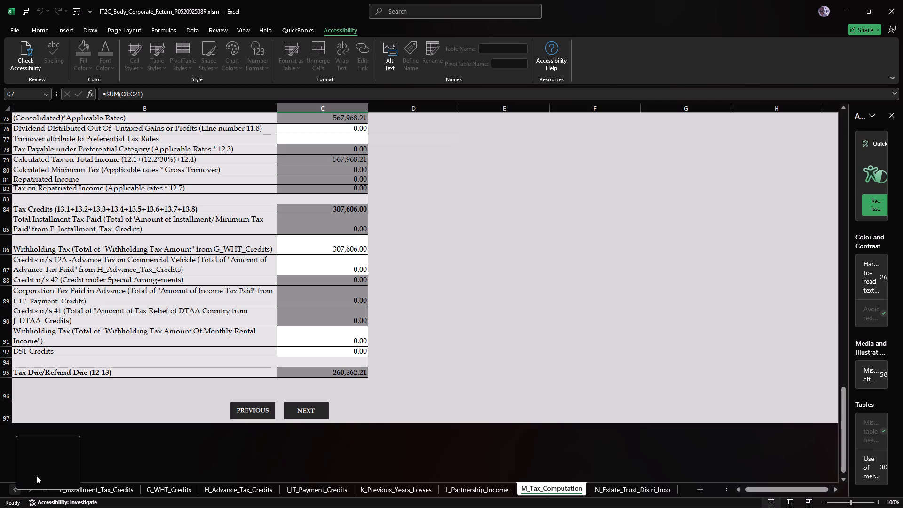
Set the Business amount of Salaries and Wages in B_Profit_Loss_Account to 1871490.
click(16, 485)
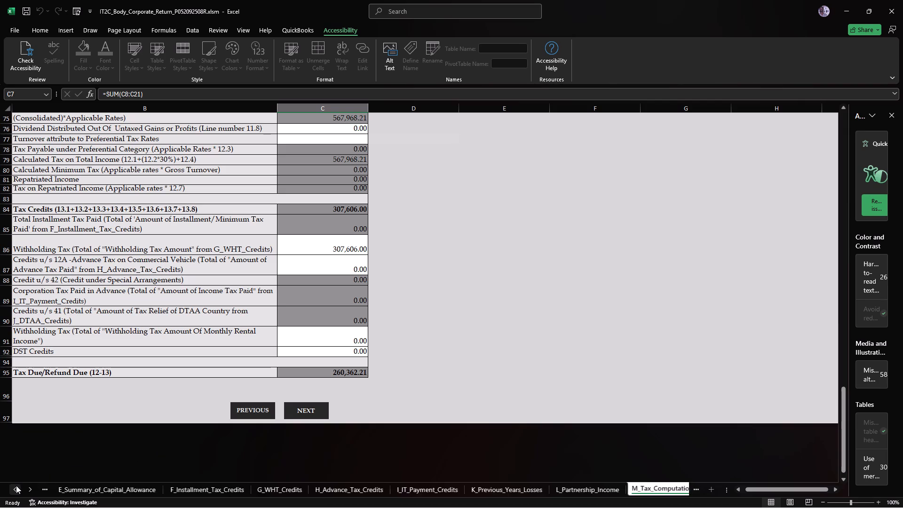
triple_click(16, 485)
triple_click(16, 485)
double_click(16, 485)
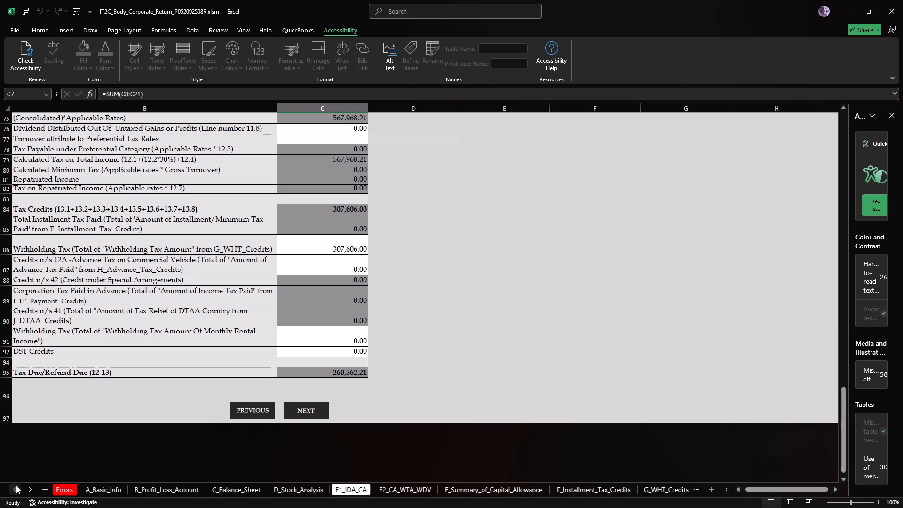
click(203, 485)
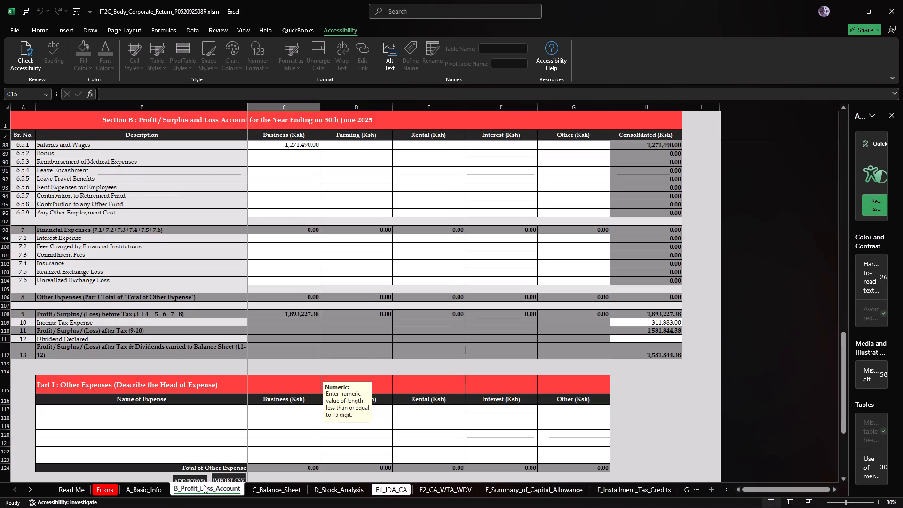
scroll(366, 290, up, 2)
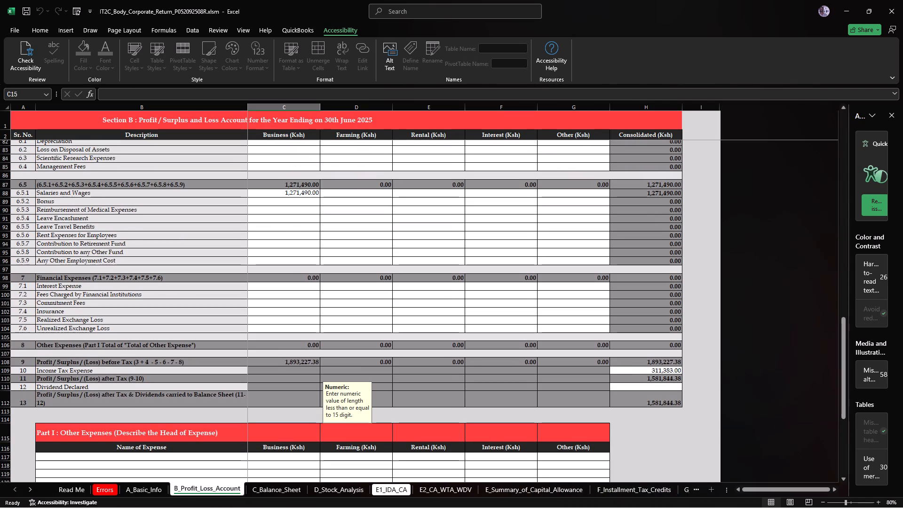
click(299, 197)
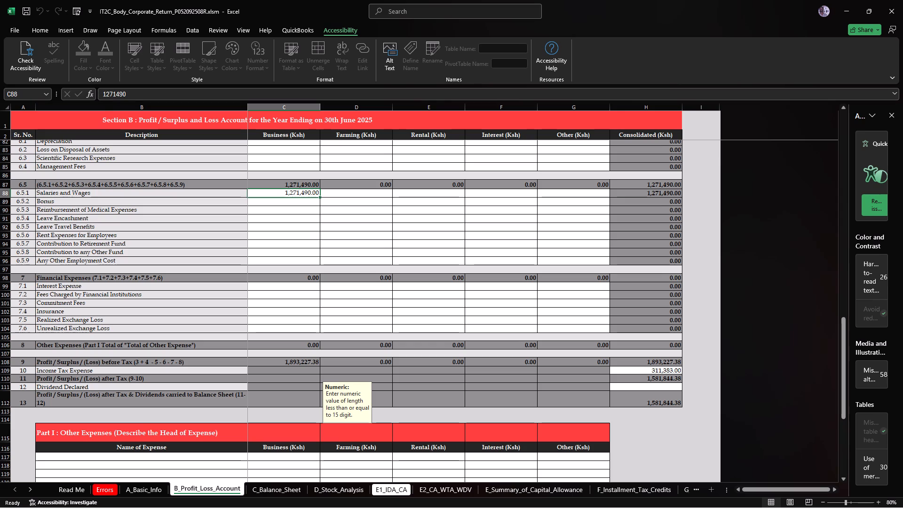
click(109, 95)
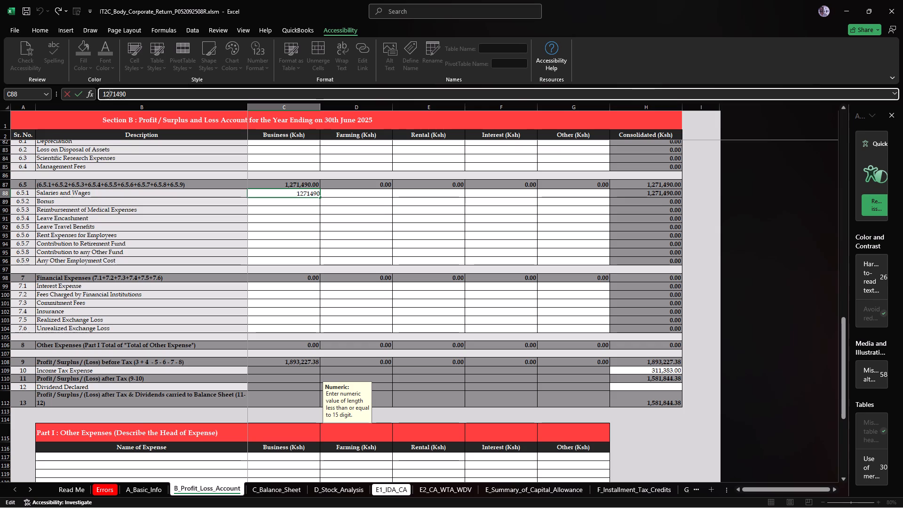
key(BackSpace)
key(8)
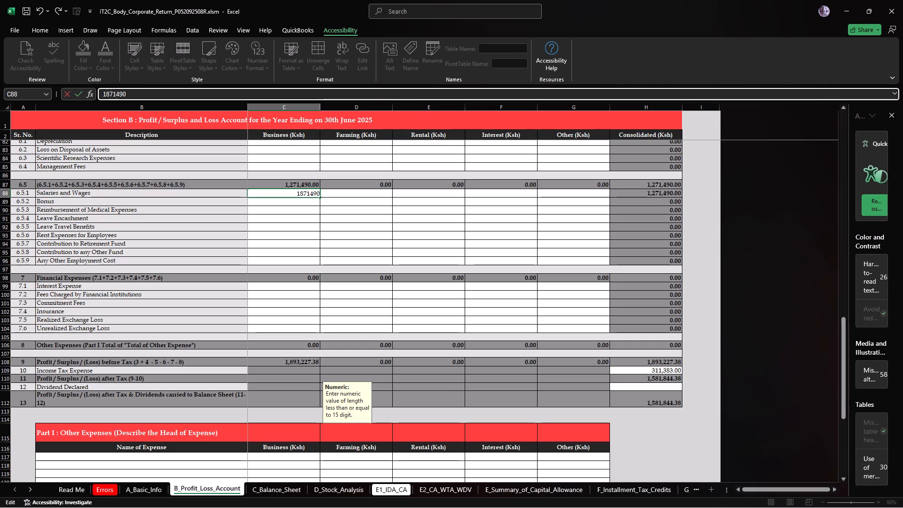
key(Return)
Check the recalculated Tax Due/Refund Due in the M_Tax_Computation sheet.
scroll(109, 96, down, 1)
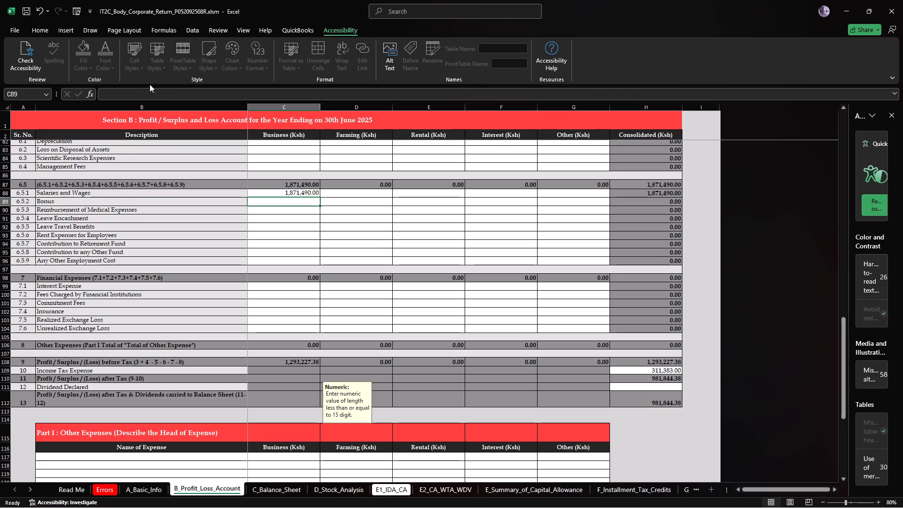
click(31, 493)
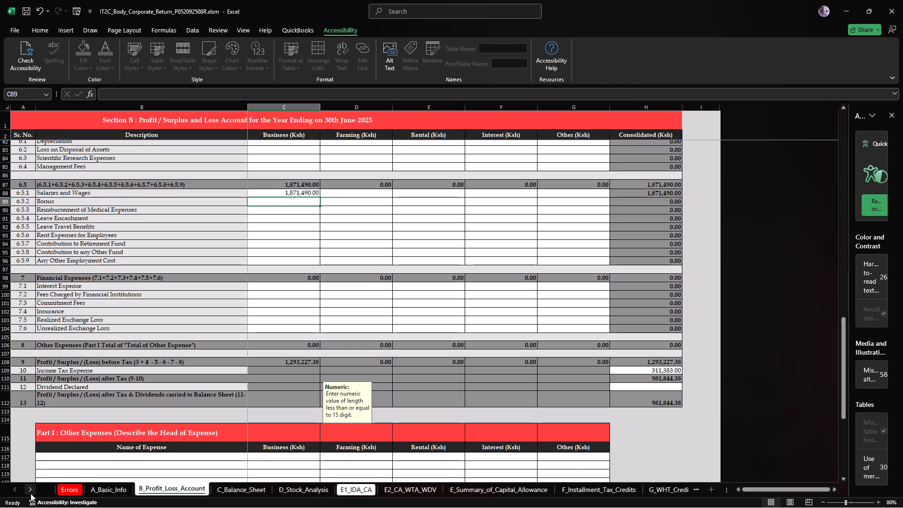
triple_click(30, 489)
triple_click(30, 489)
triple_click(30, 489)
click(30, 489)
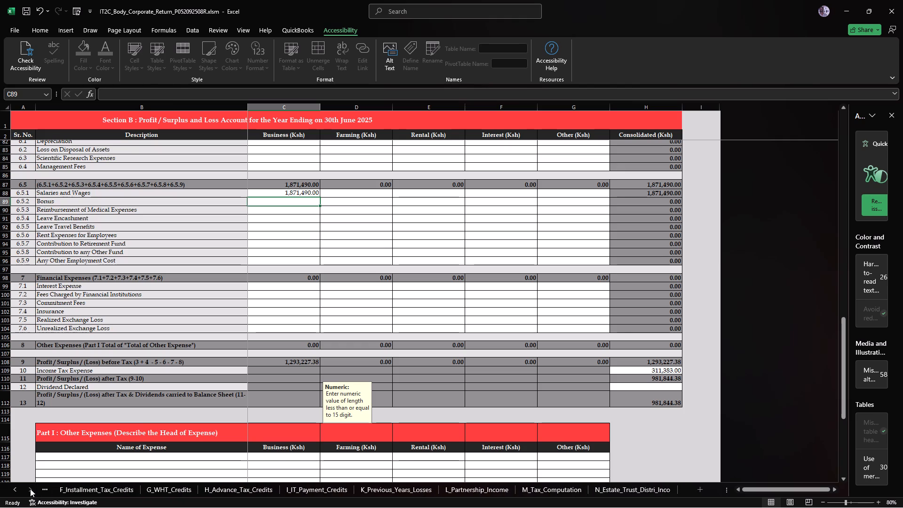
click(540, 490)
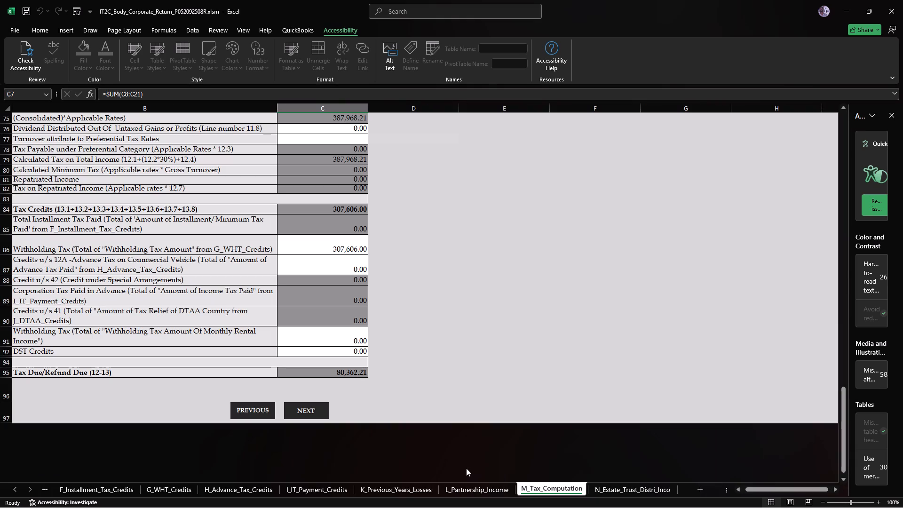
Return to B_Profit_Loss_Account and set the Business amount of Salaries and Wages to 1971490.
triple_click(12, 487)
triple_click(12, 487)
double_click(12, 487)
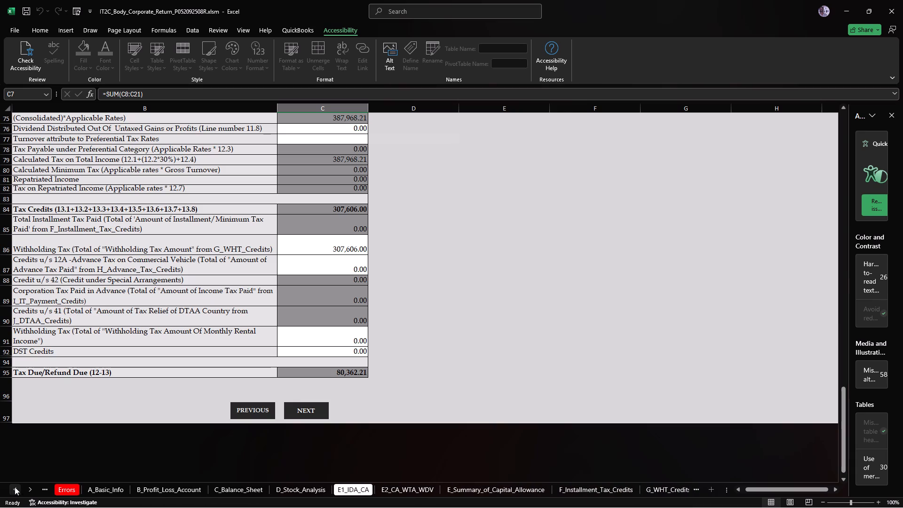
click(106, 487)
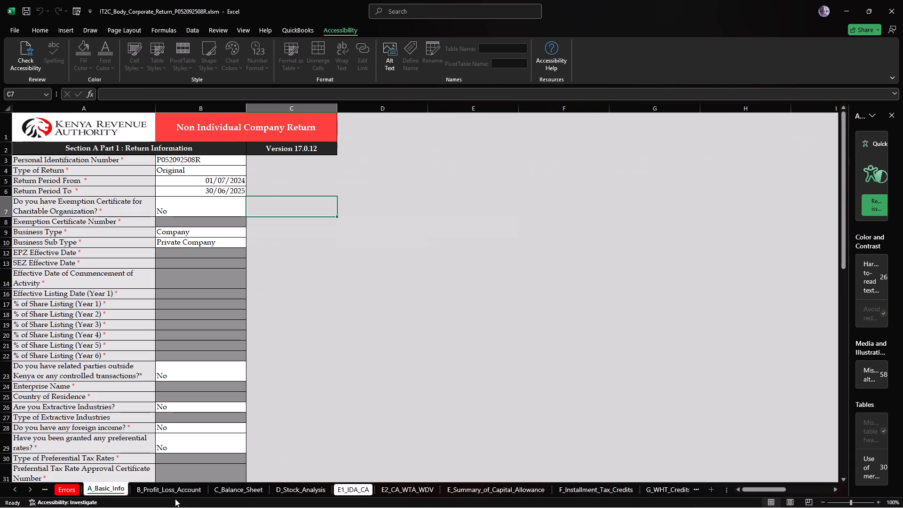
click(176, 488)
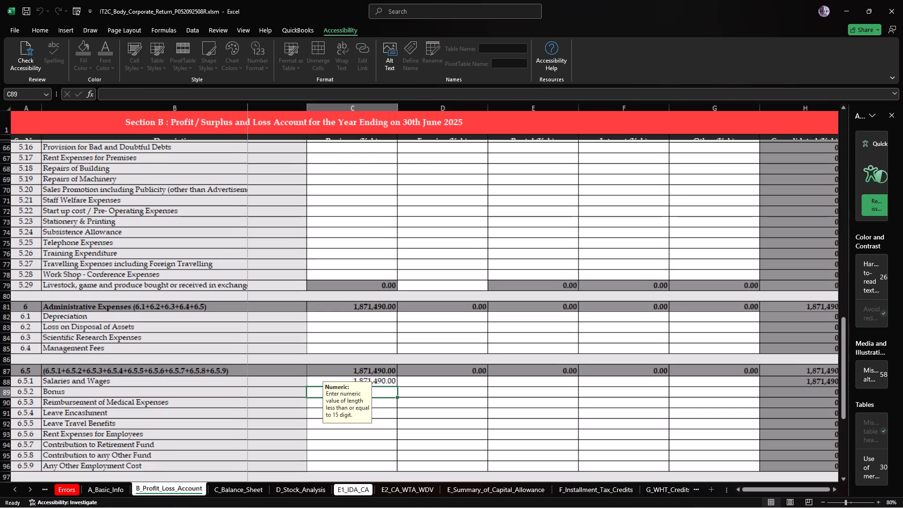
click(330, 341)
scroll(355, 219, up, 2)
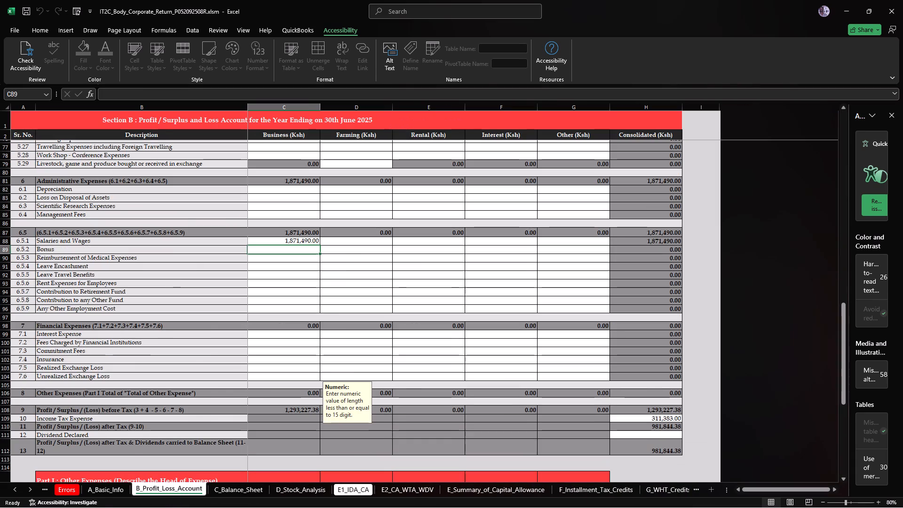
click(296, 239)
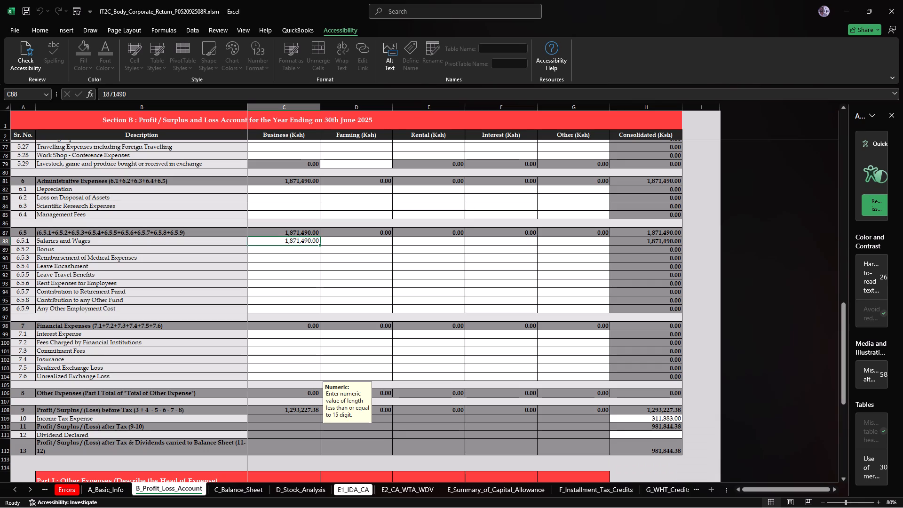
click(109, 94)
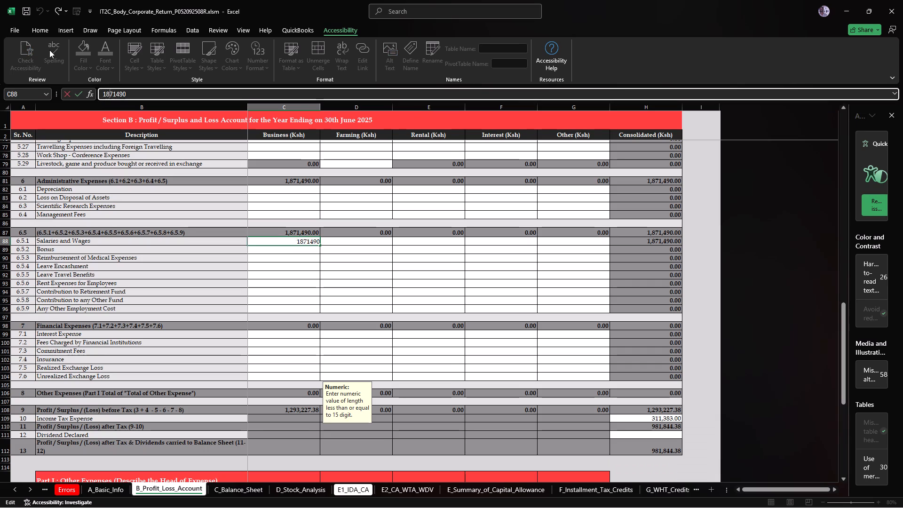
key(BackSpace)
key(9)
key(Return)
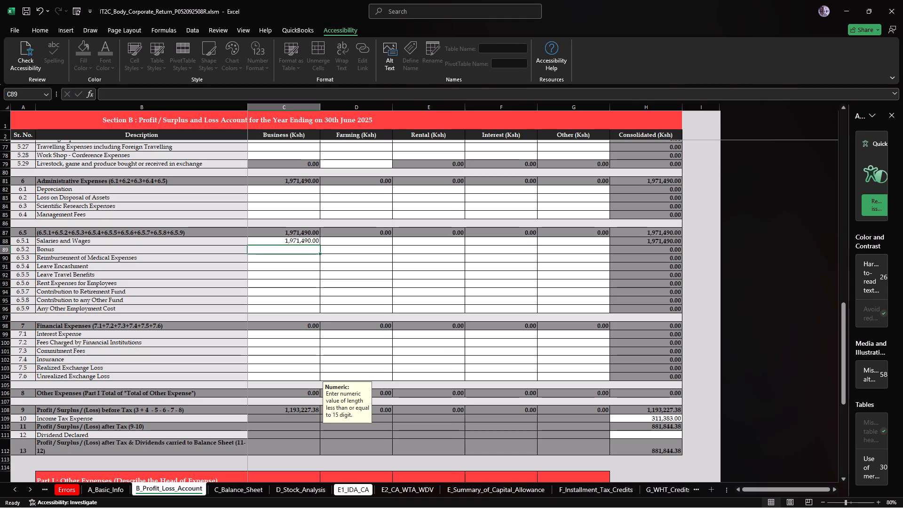
Check the Tax Due/Refund Due in M_Tax_Computation again with the changed salaries amount.
triple_click(31, 492)
triple_click(31, 492)
double_click(31, 492)
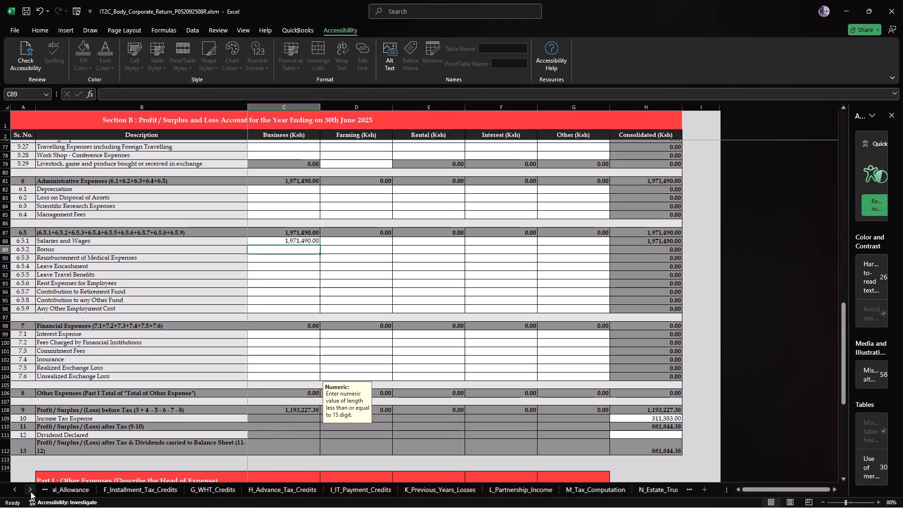
click(31, 492)
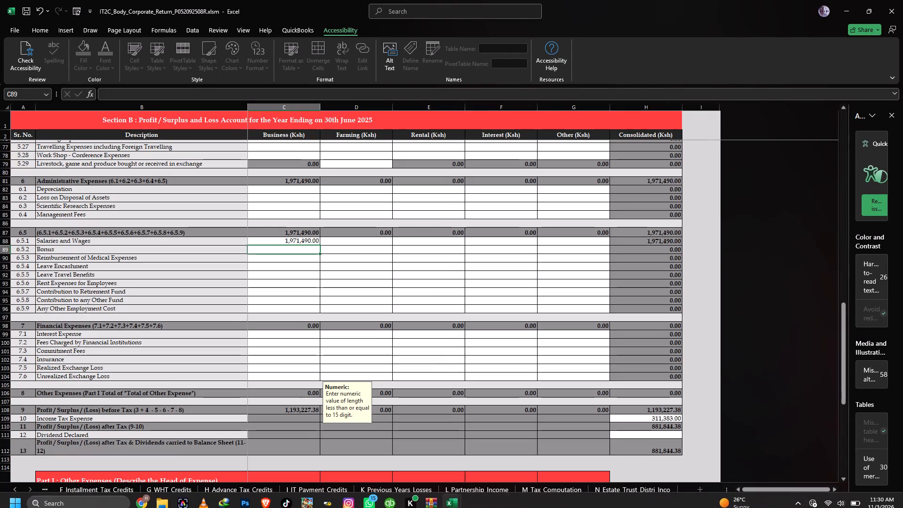
click(545, 489)
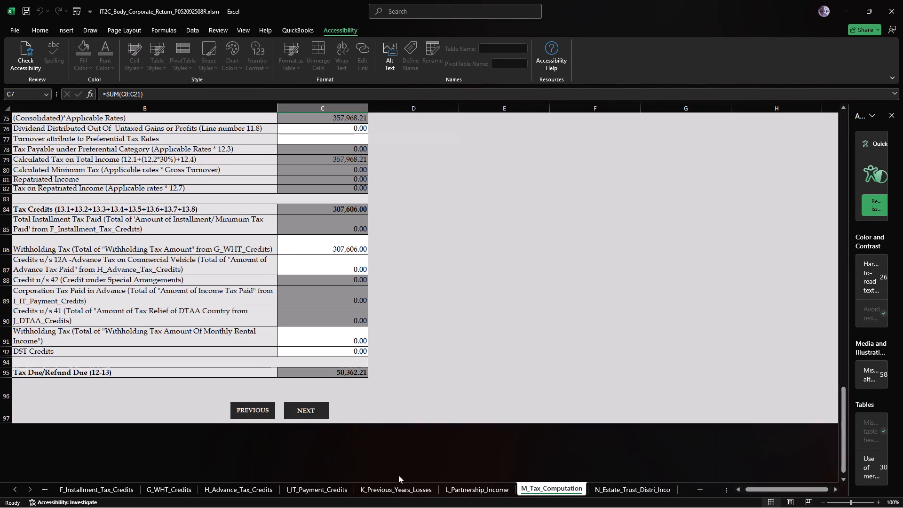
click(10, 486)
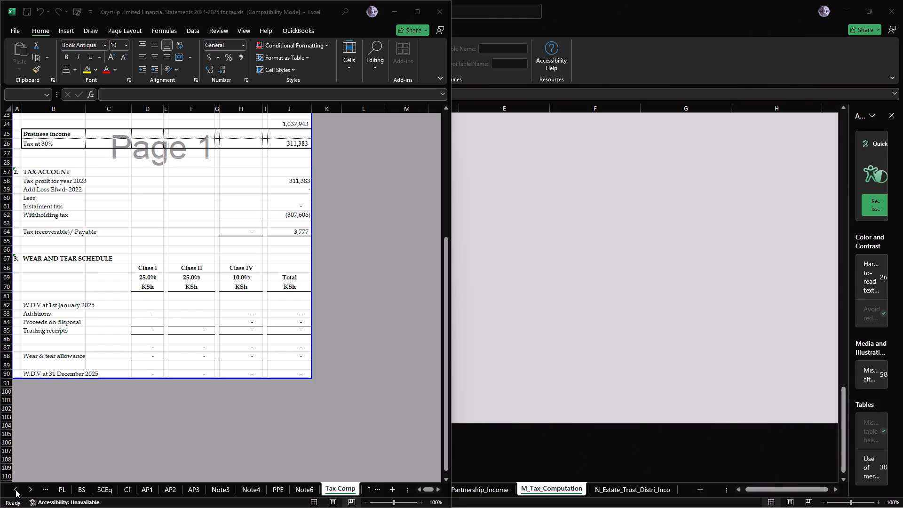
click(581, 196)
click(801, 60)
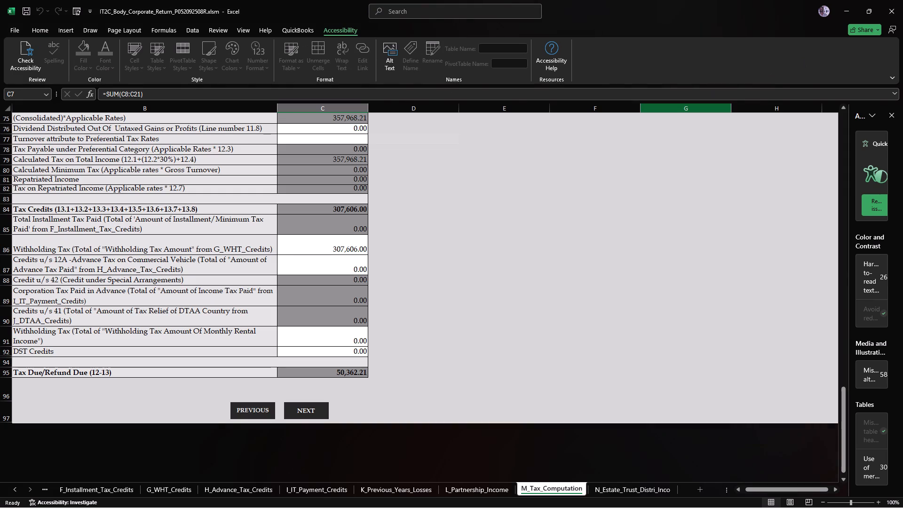
Set the Business amount of Salaries and Wages in B_Profit_Loss_Account to 2071490.
triple_click(22, 490)
triple_click(22, 490)
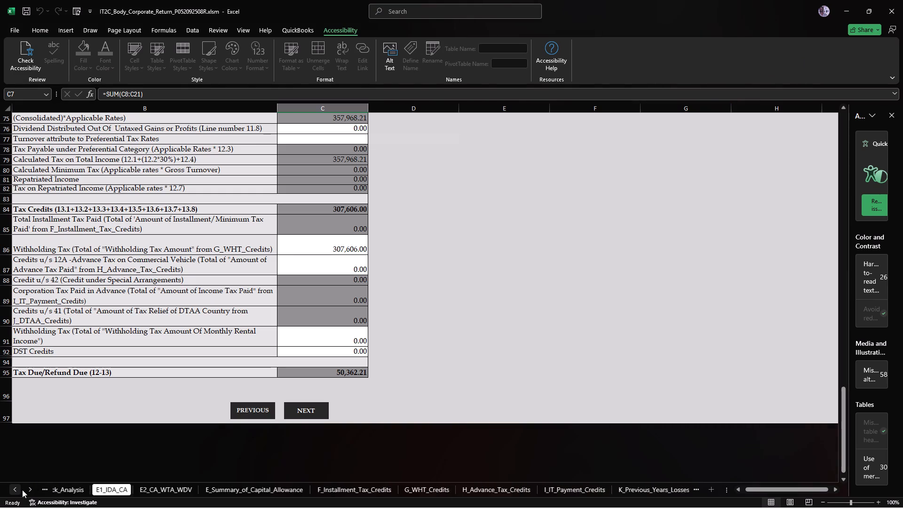
triple_click(22, 490)
click(188, 490)
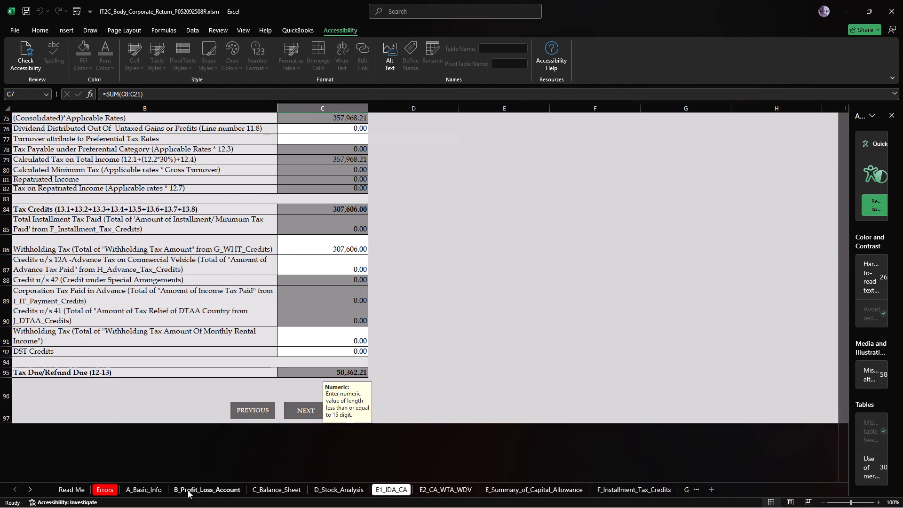
click(299, 243)
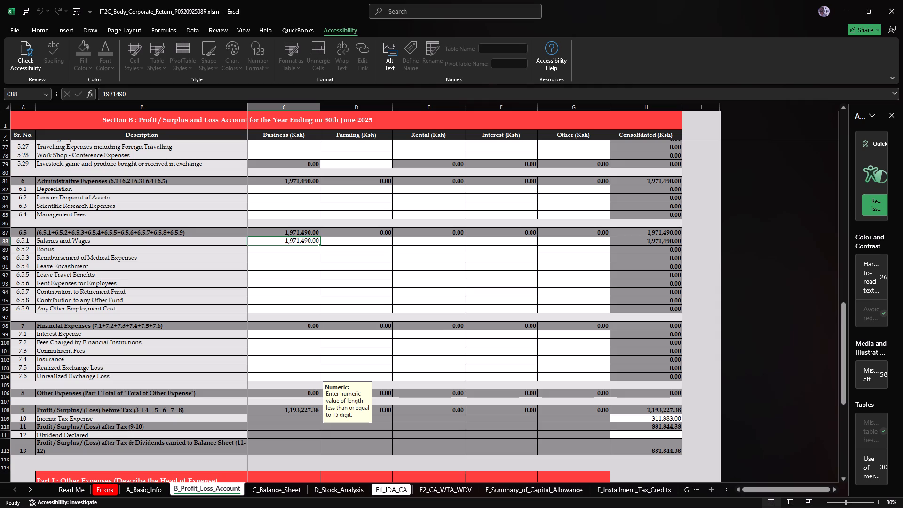
click(105, 94)
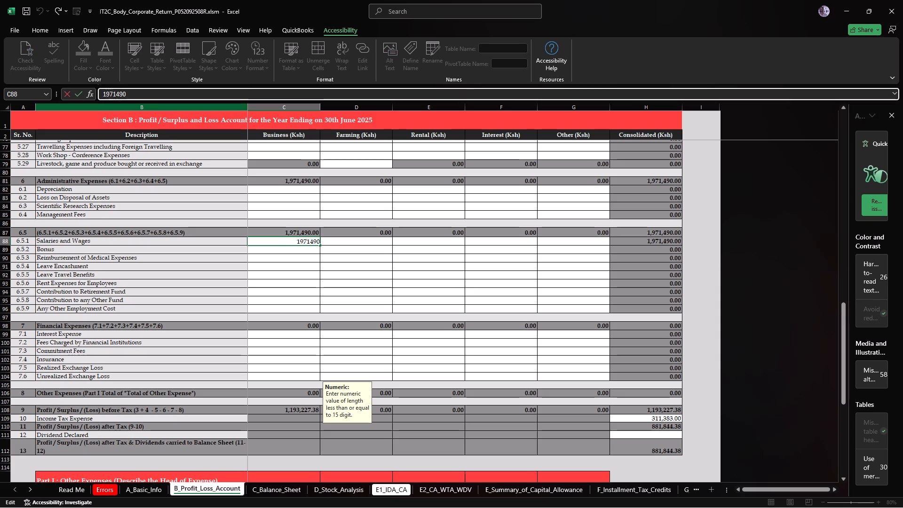
key(BackSpace)
key(2)
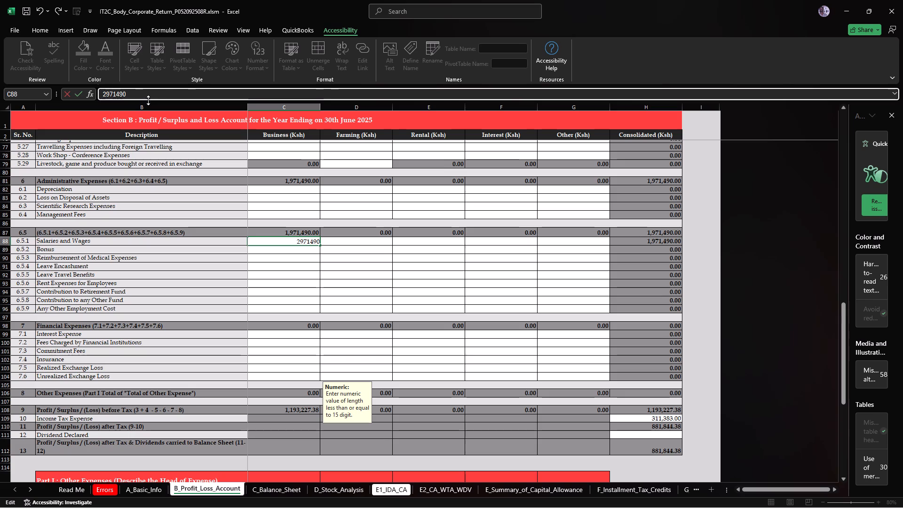
click(110, 94)
key(BackSpace)
key(0)
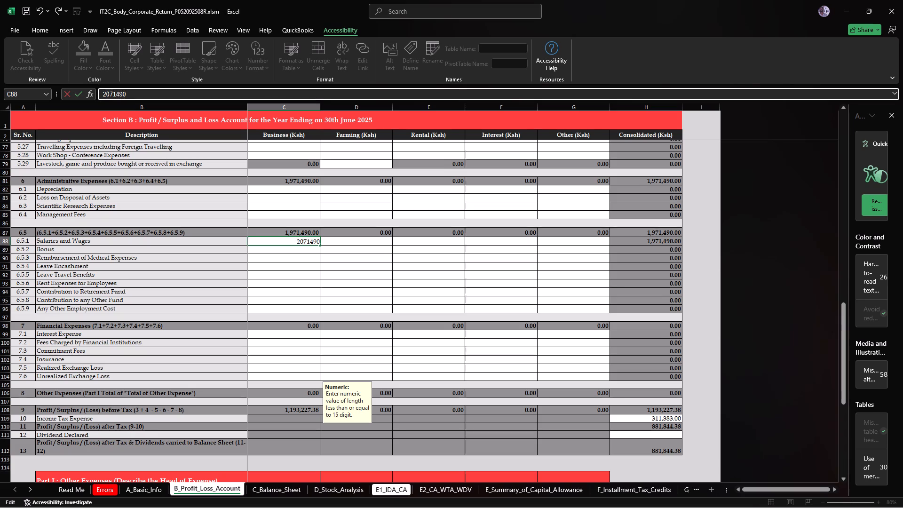
key(Return)
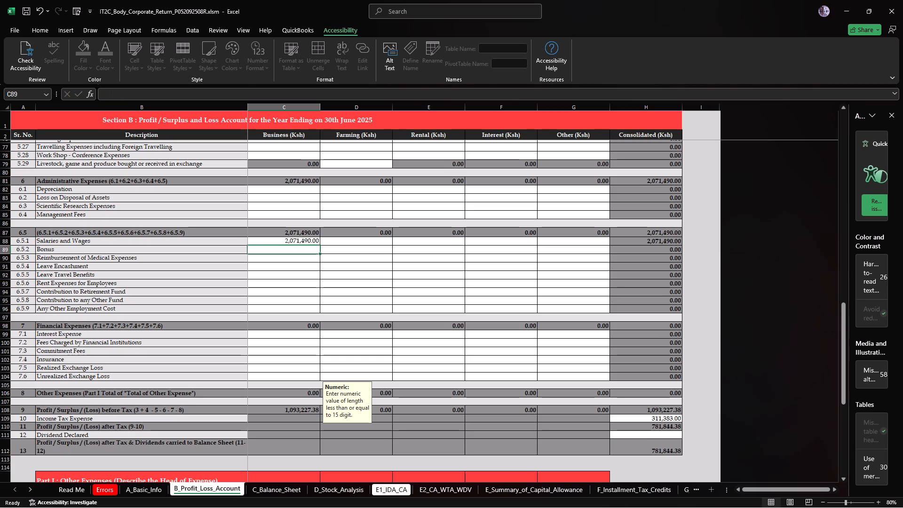
Check the Tax Due/Refund Due in the M_Tax_Computation sheet with the updated salaries amount.
triple_click(31, 488)
triple_click(31, 488)
triple_click(31, 488)
click(31, 488)
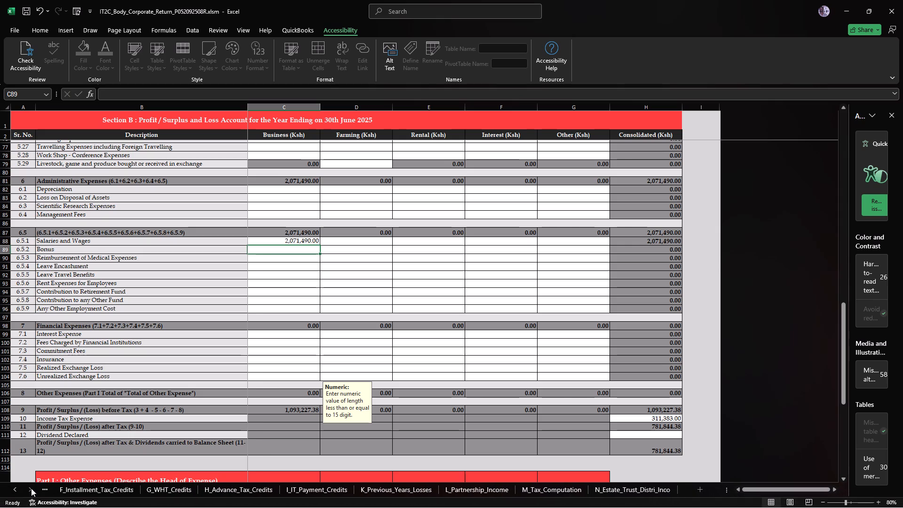
click(31, 488)
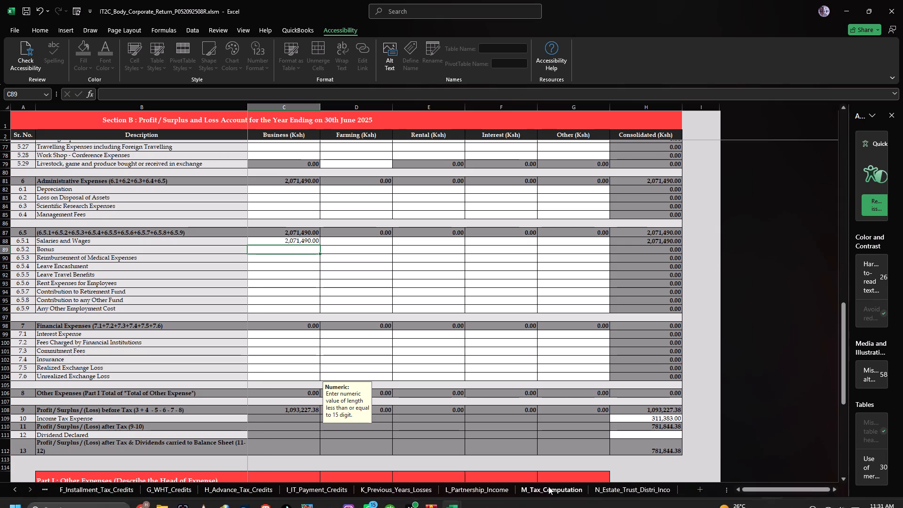
click(548, 487)
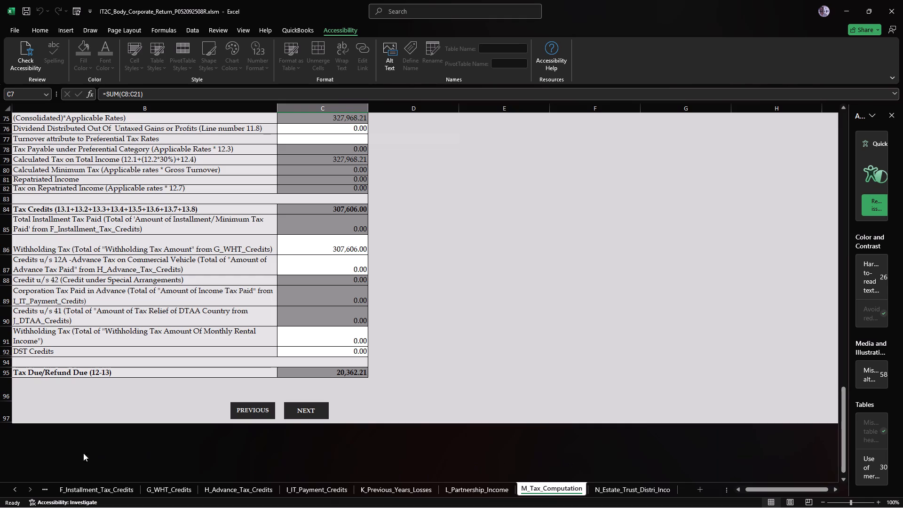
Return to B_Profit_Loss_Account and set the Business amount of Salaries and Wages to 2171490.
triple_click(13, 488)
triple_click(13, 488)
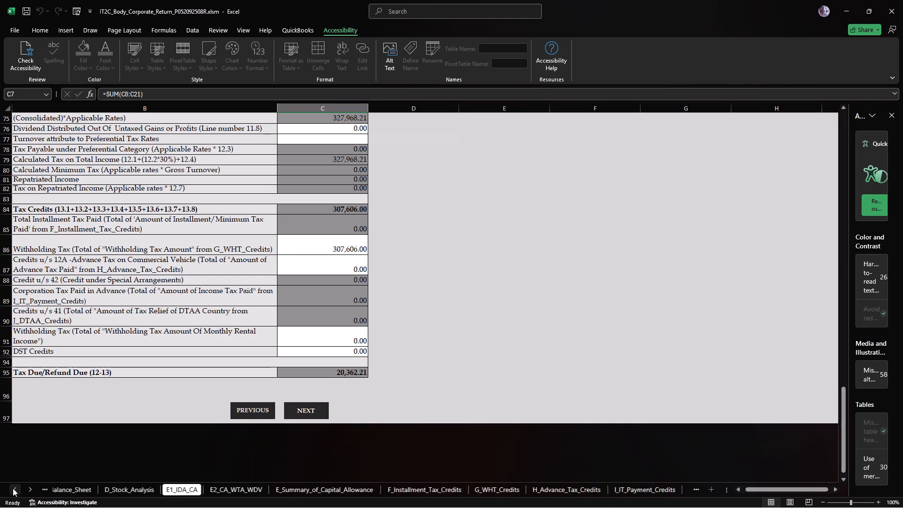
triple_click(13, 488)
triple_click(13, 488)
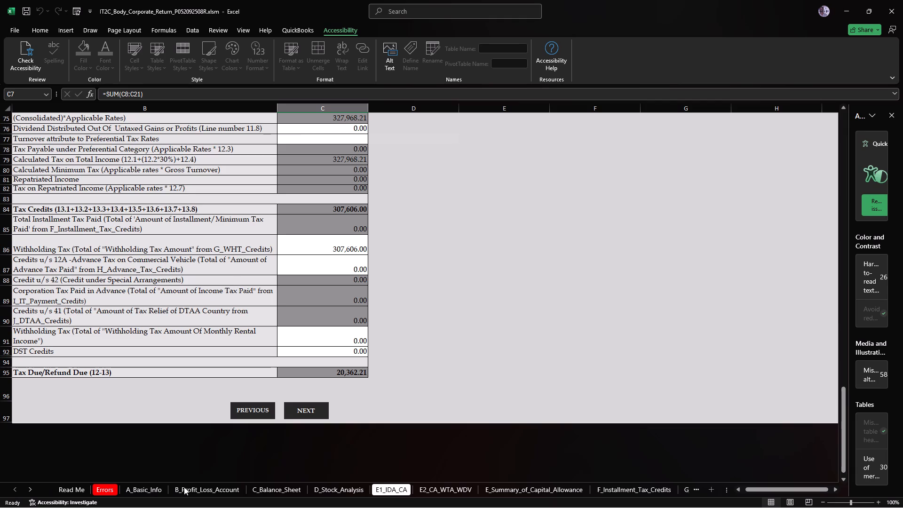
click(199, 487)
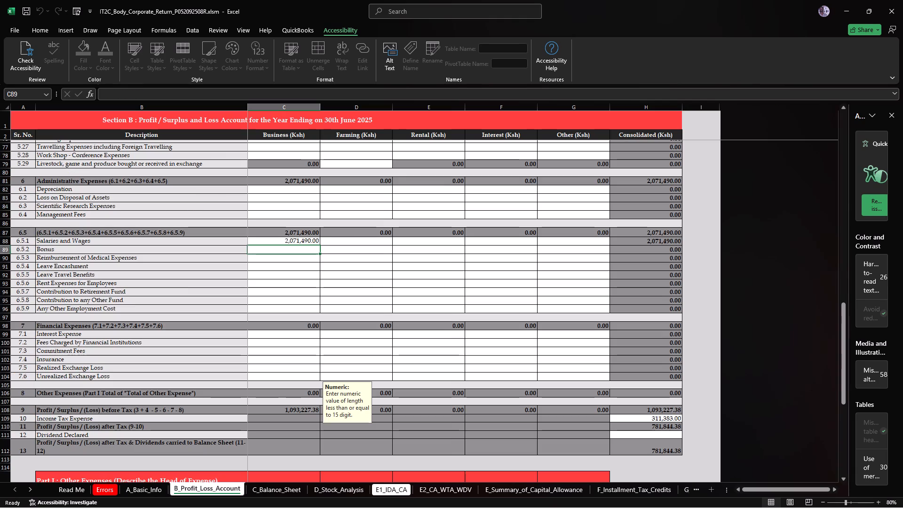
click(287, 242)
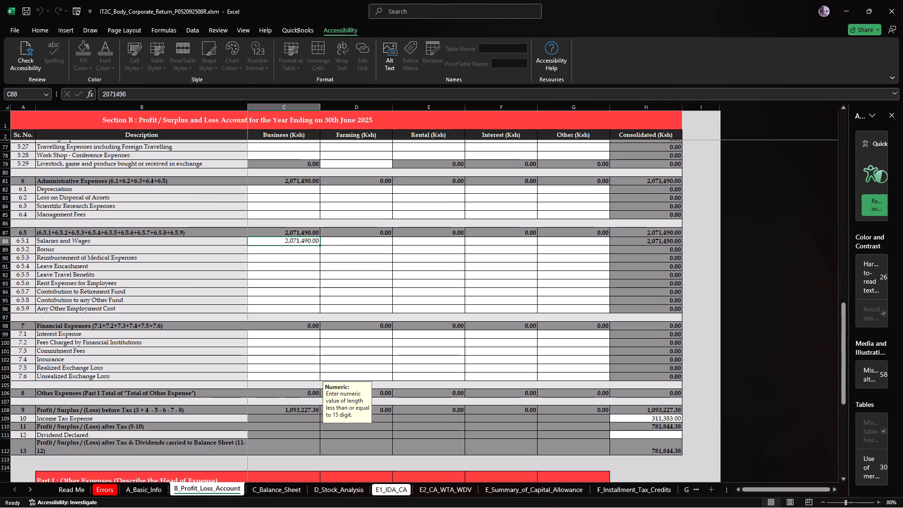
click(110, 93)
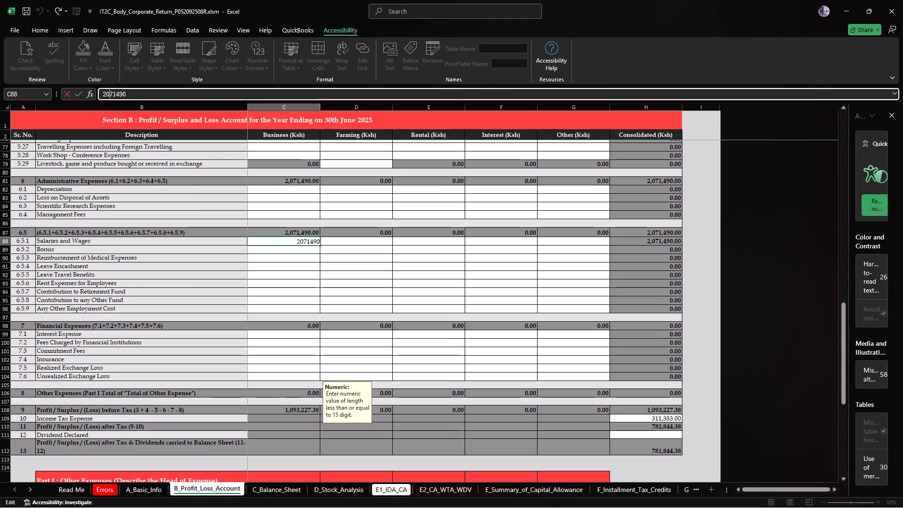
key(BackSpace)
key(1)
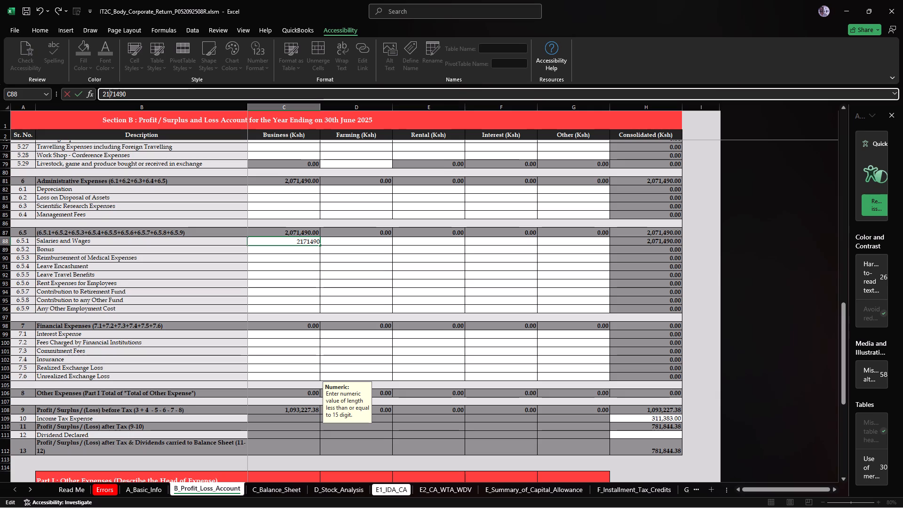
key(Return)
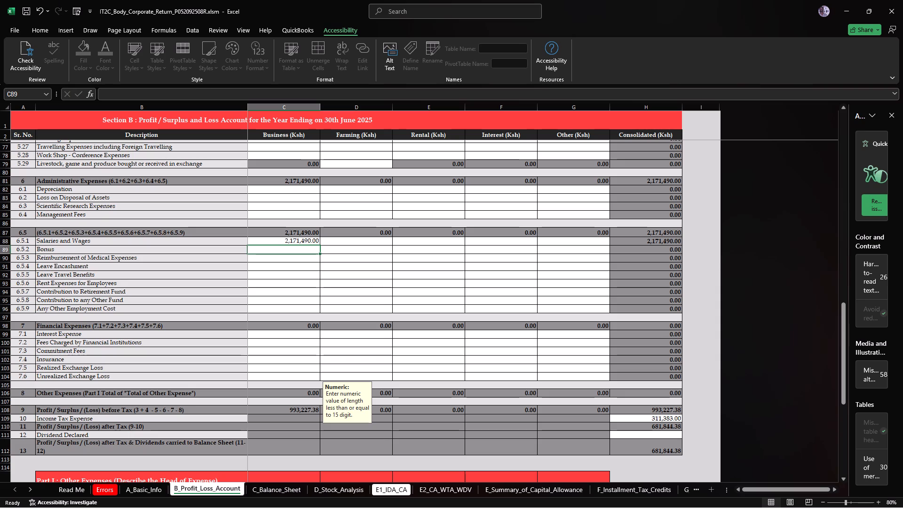
Check the recalculated Tax Due/Refund Due in the M_Tax_Computation sheet.
double_click(701, 489)
click(697, 489)
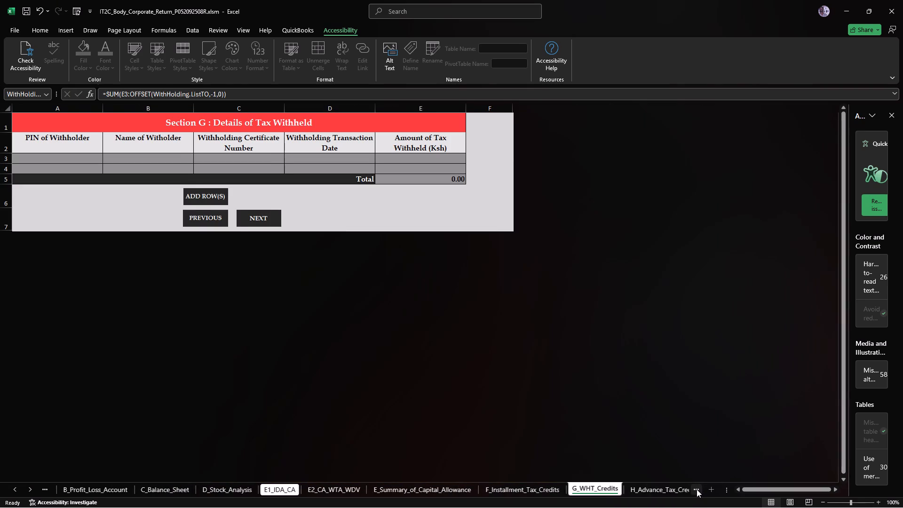
click(697, 489)
triple_click(697, 489)
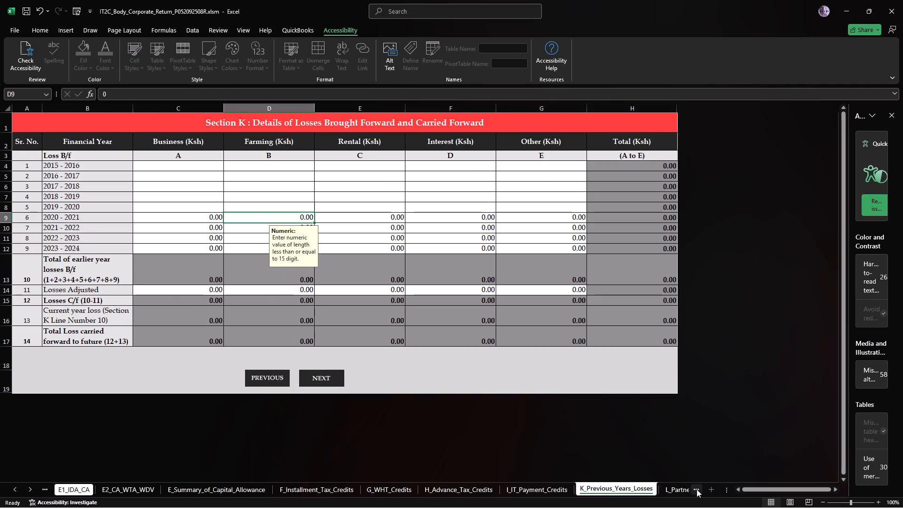
click(697, 489)
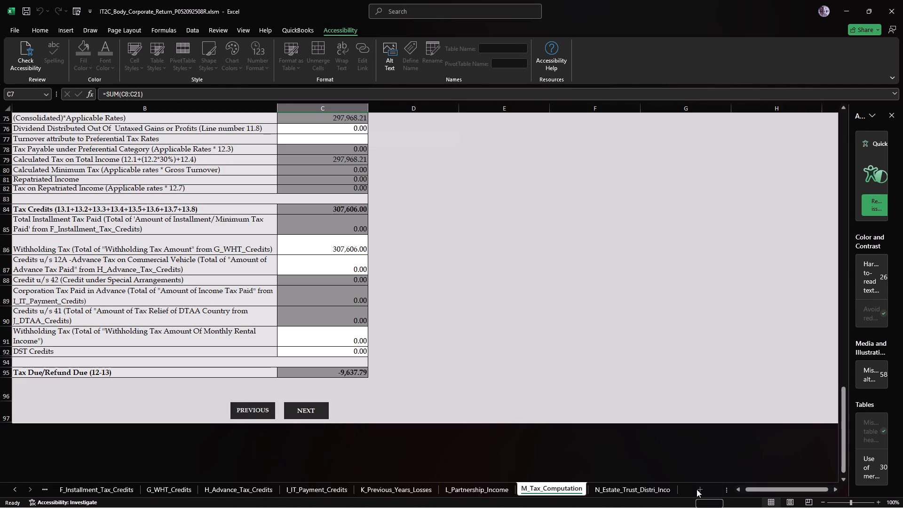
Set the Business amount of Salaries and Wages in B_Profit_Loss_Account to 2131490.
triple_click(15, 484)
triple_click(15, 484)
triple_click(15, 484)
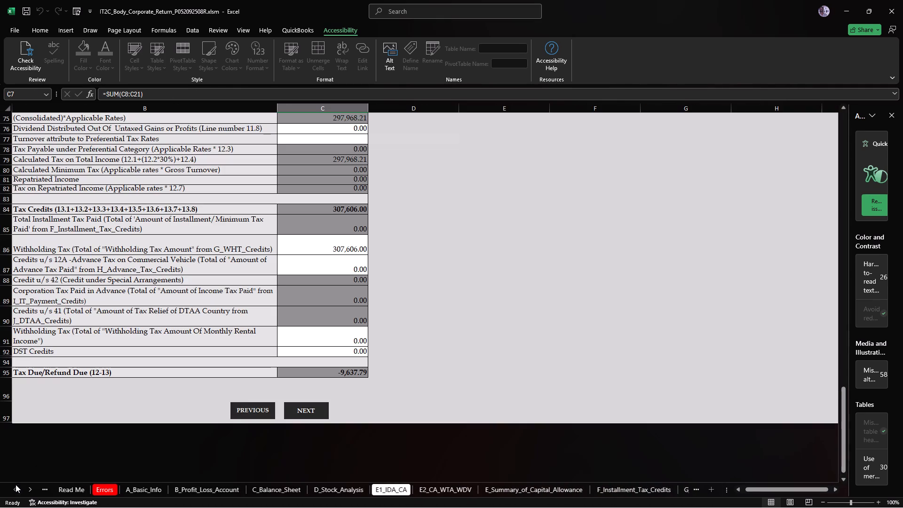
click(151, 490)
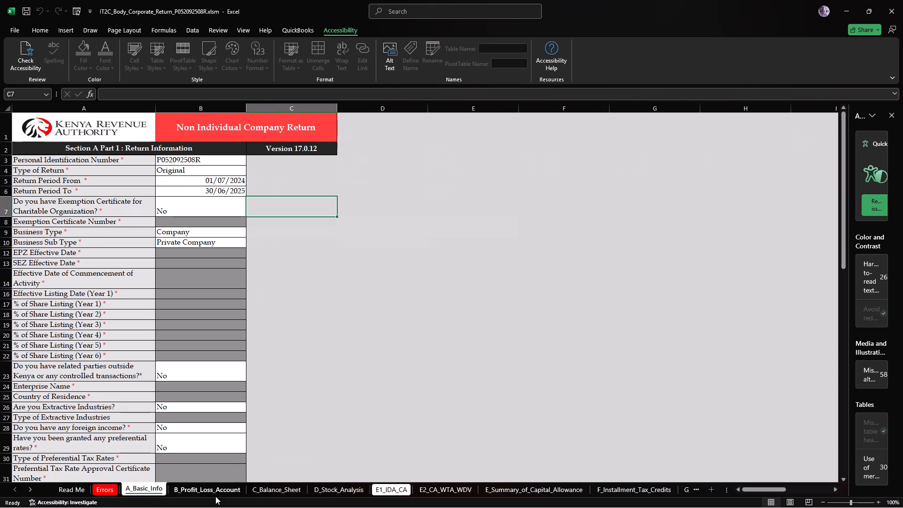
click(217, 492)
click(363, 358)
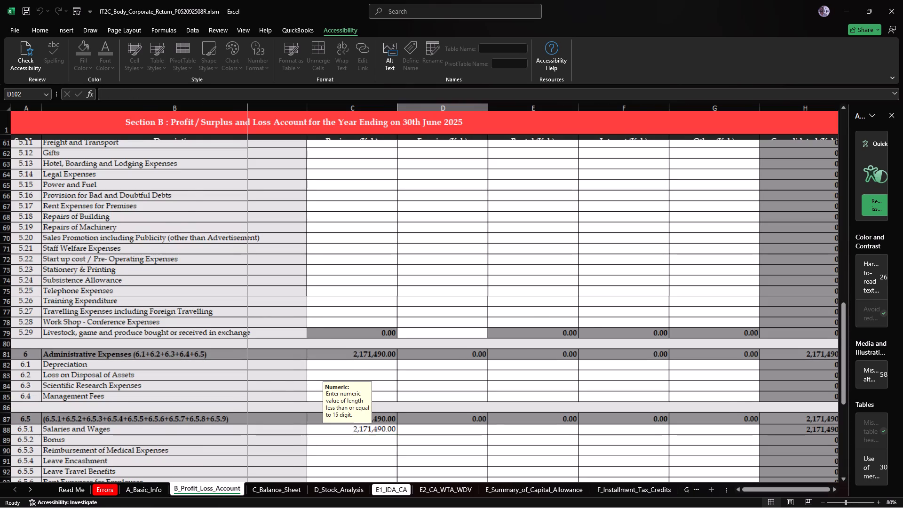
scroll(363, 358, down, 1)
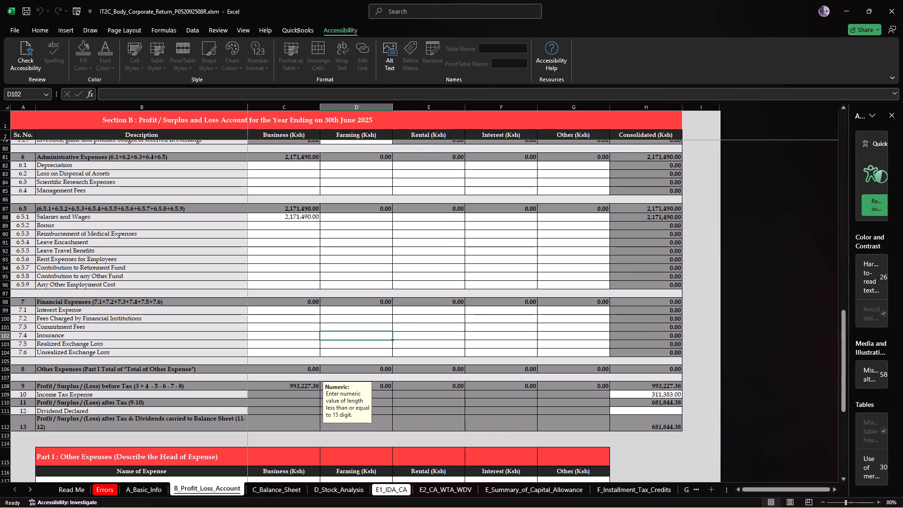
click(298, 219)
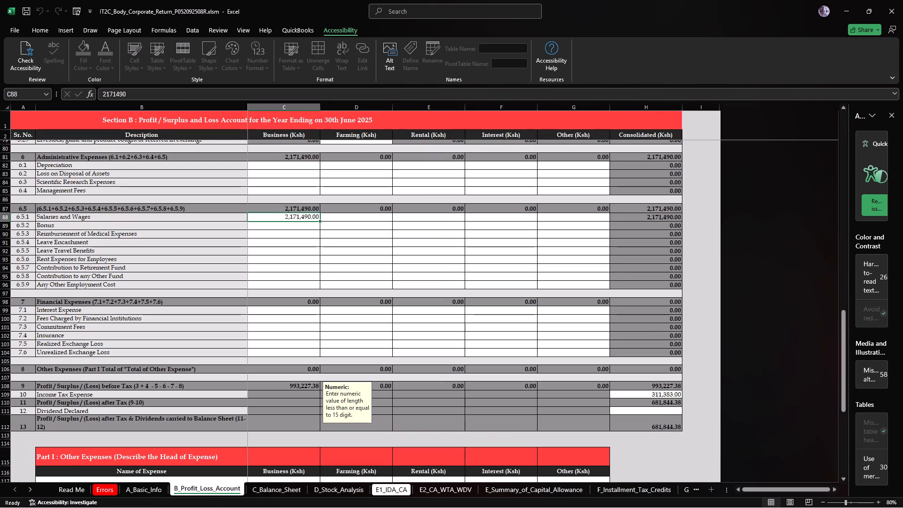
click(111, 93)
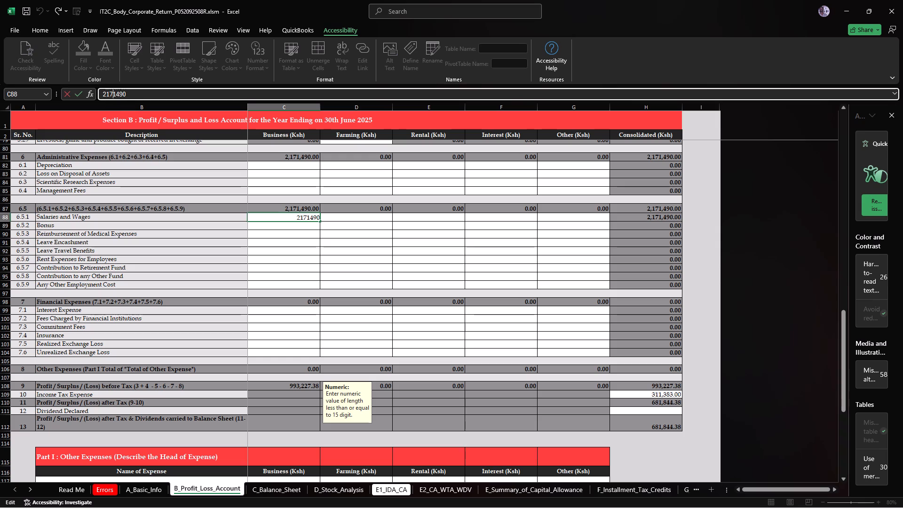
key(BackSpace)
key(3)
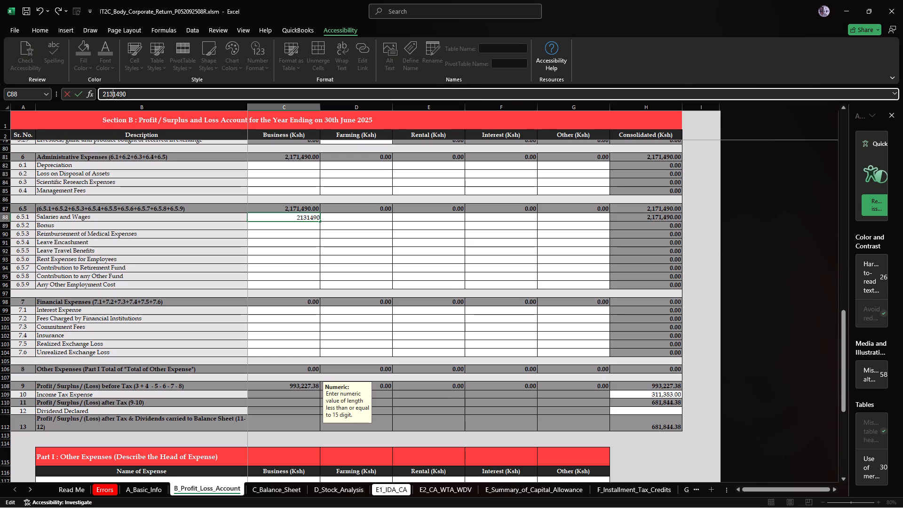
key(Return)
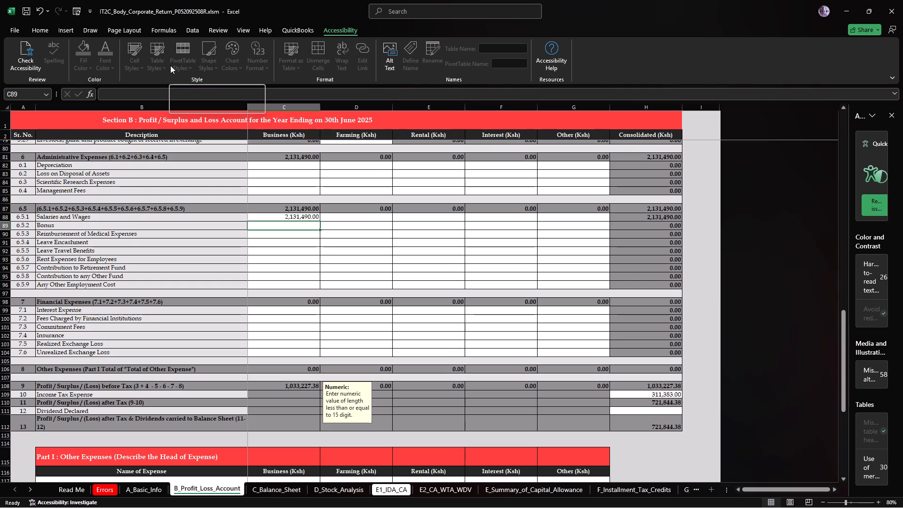
Check the Tax Due/Refund Due in M_Tax_Computation again with the changed salaries amount.
double_click(36, 489)
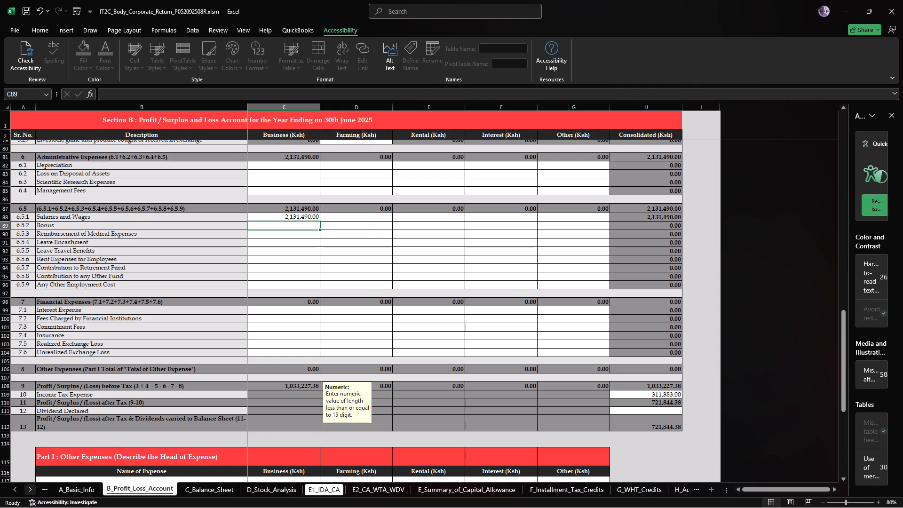
triple_click(34, 489)
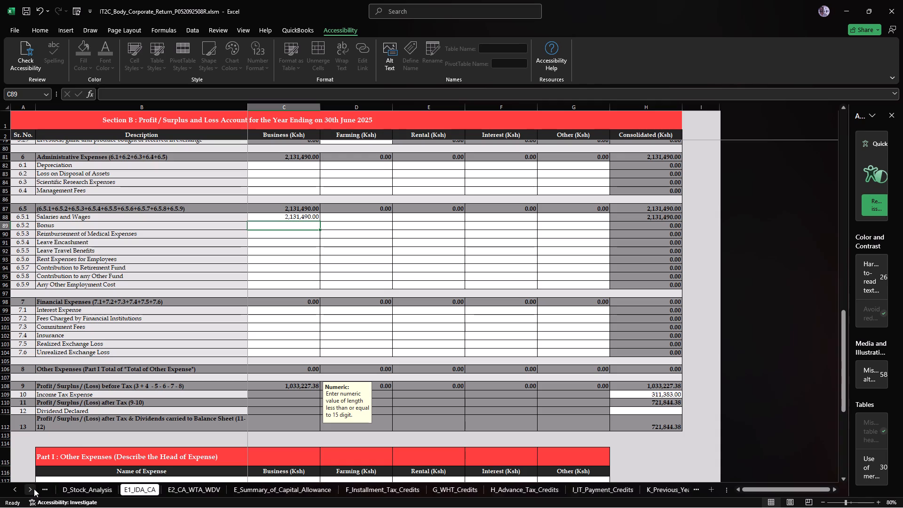
triple_click(34, 489)
triple_click(34, 489)
triple_click(34, 489)
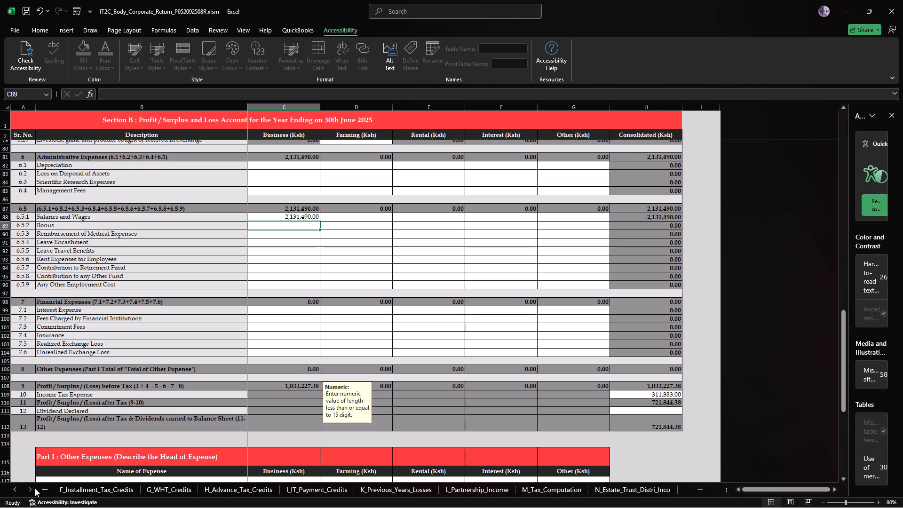
click(529, 490)
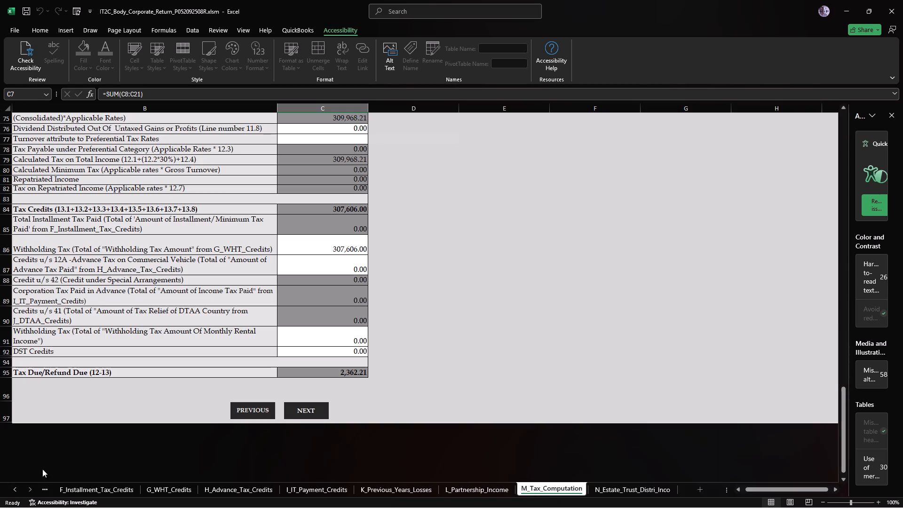
Return to B_Profit_Loss_Account and set the Business amount of Salaries and Wages to 2121490.
triple_click(15, 485)
triple_click(15, 486)
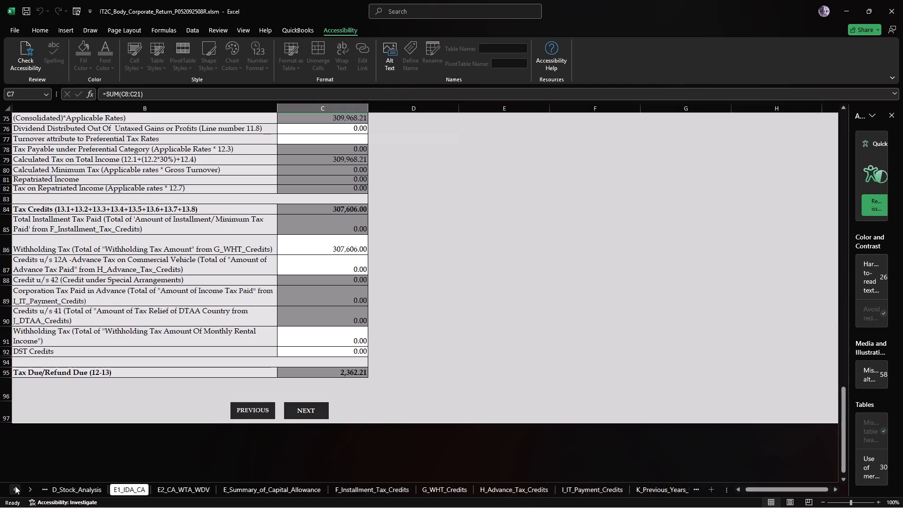
triple_click(15, 486)
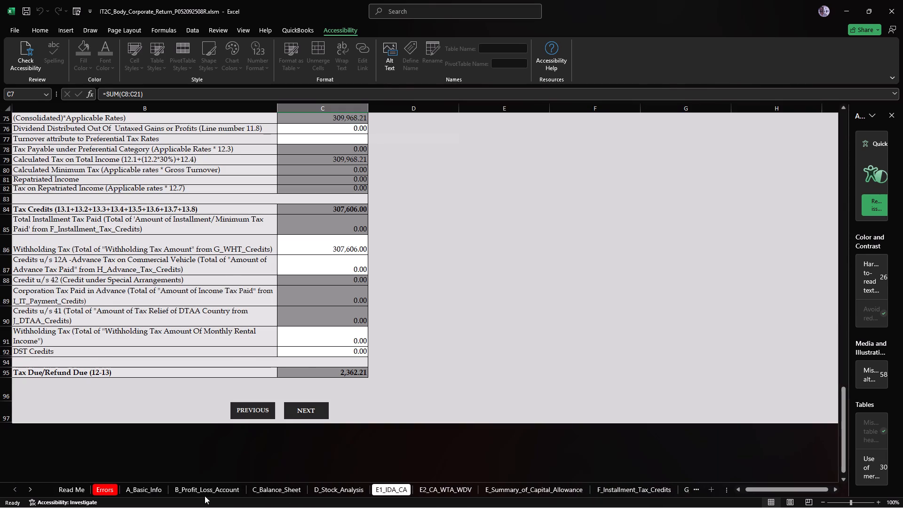
click(207, 491)
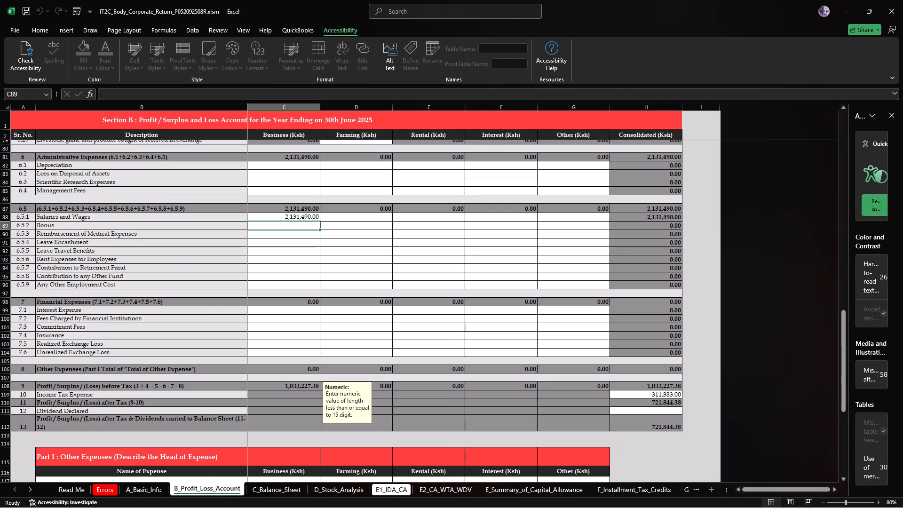
click(297, 214)
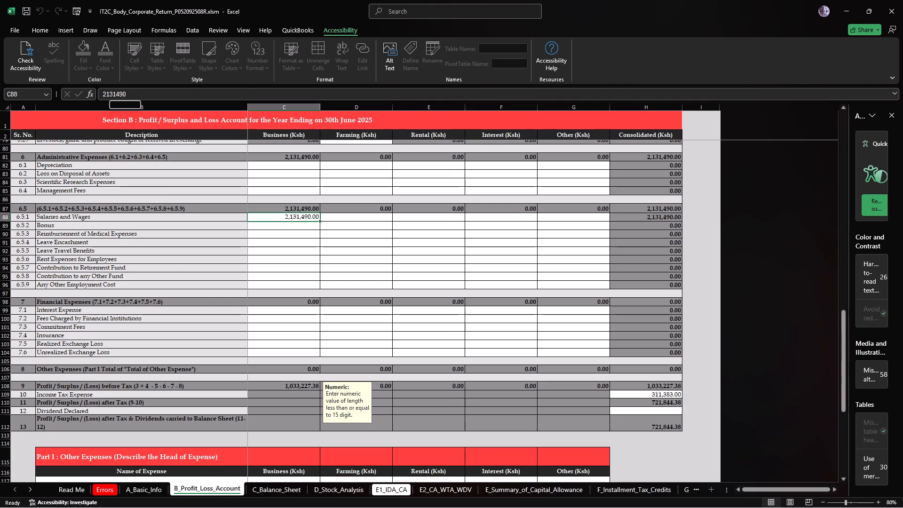
click(112, 94)
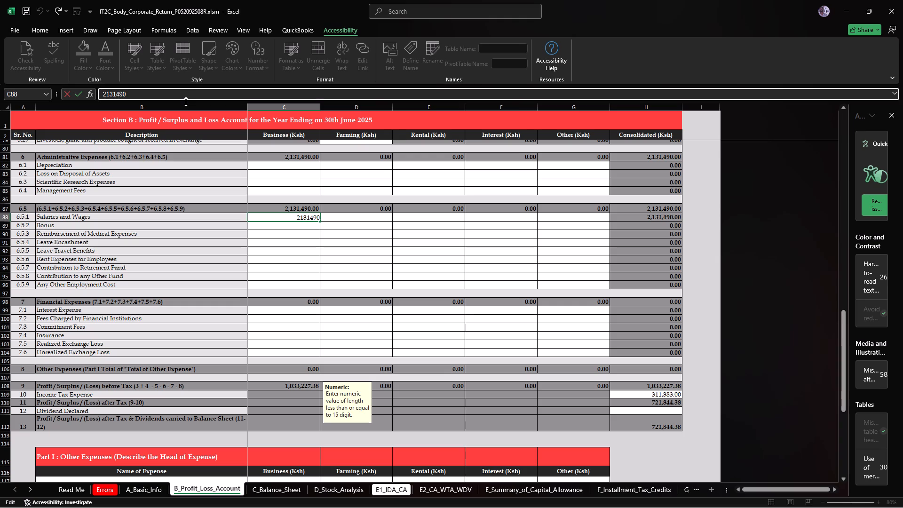
key(BackSpace)
key(2)
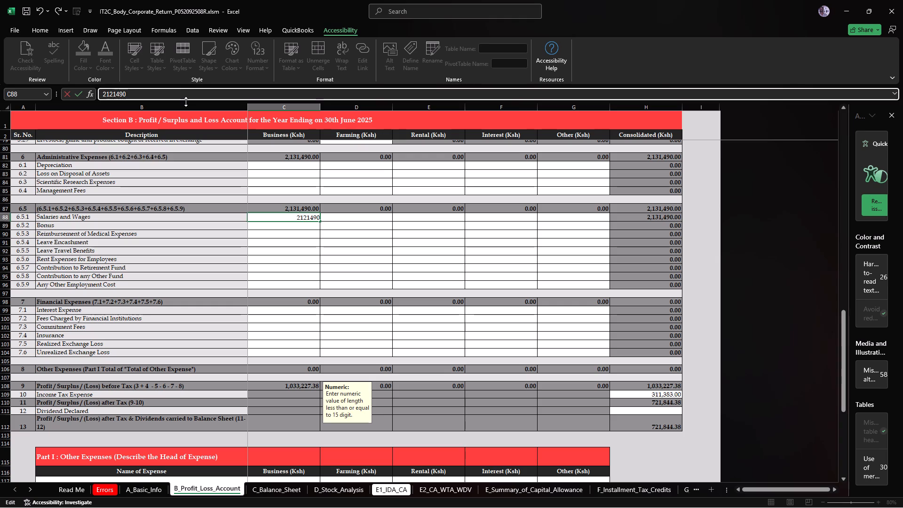
key(Return)
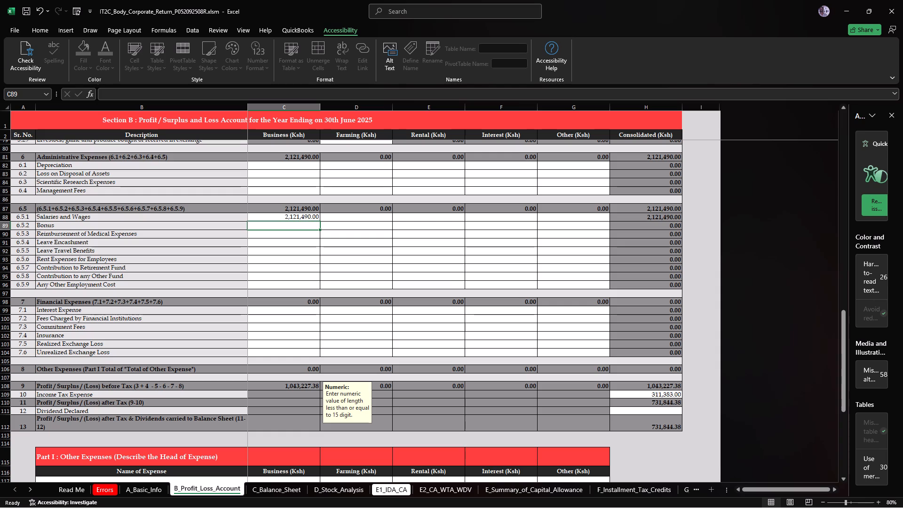
Check the recalculated Tax Due/Refund Due in the M_Tax_Computation sheet.
triple_click(32, 489)
triple_click(32, 489)
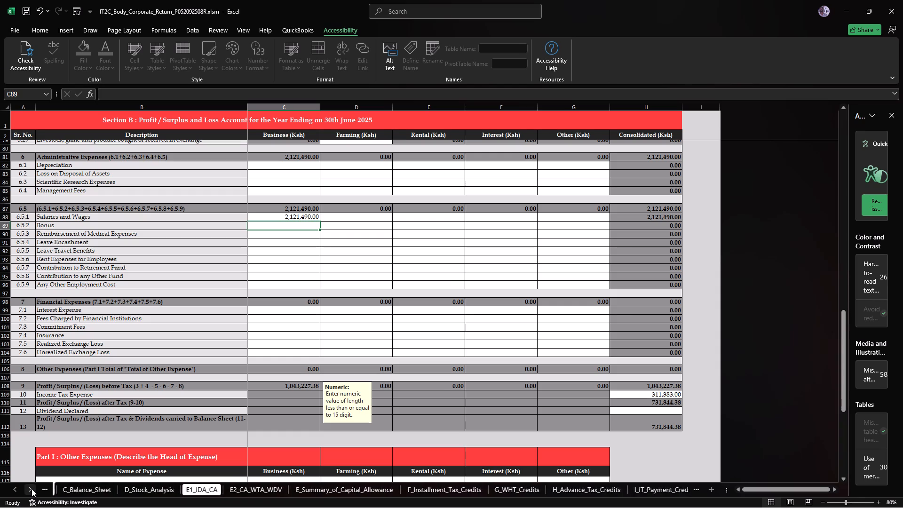
triple_click(32, 489)
click(32, 489)
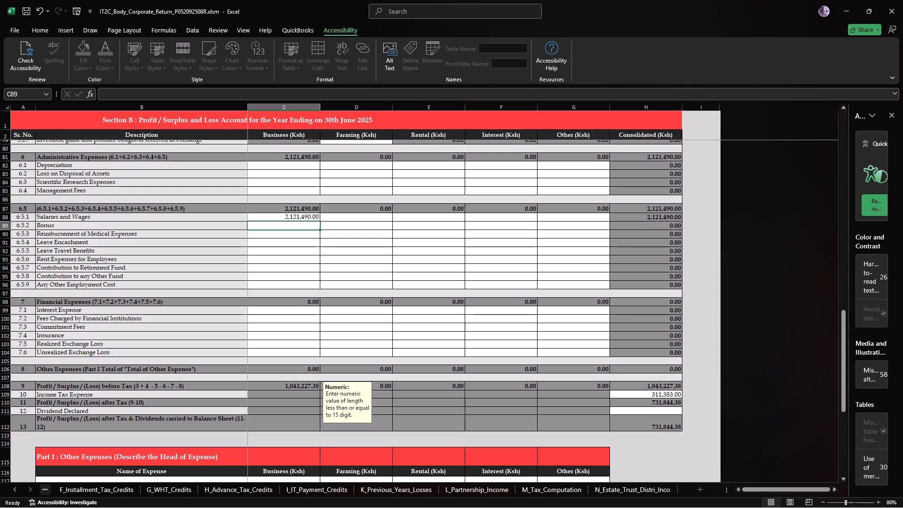
click(536, 492)
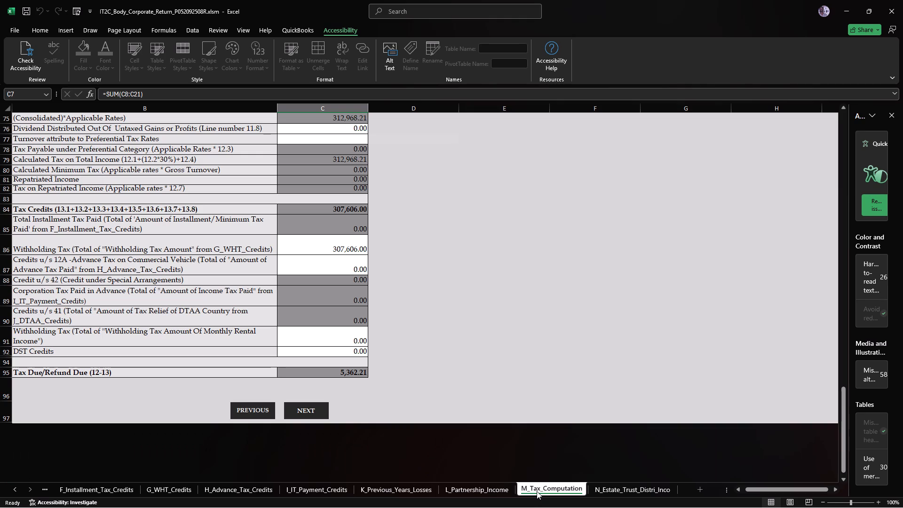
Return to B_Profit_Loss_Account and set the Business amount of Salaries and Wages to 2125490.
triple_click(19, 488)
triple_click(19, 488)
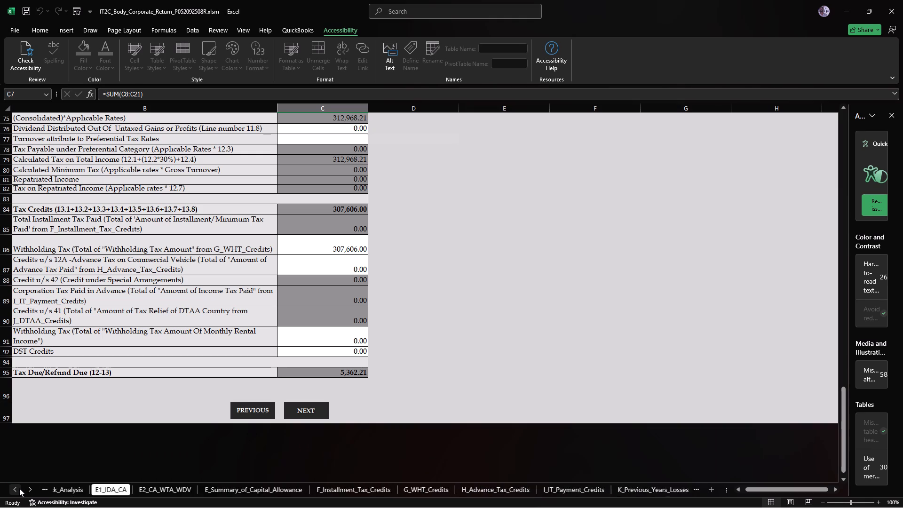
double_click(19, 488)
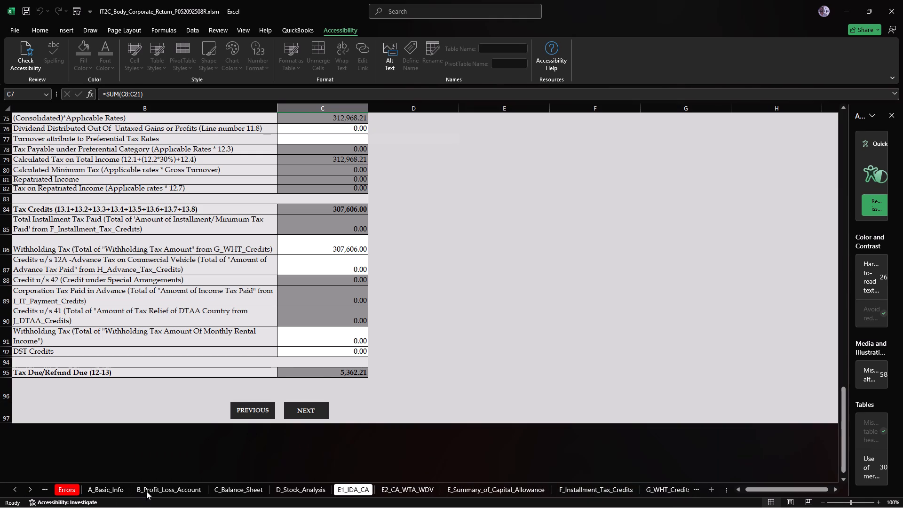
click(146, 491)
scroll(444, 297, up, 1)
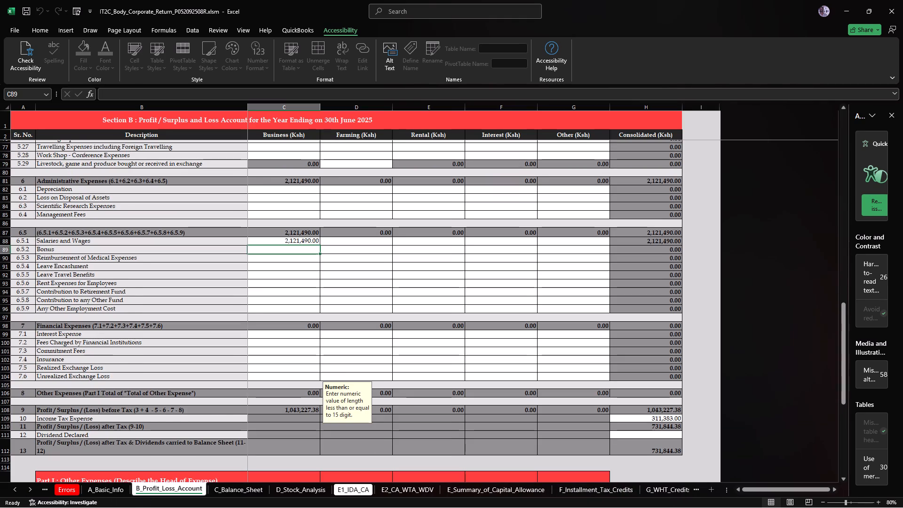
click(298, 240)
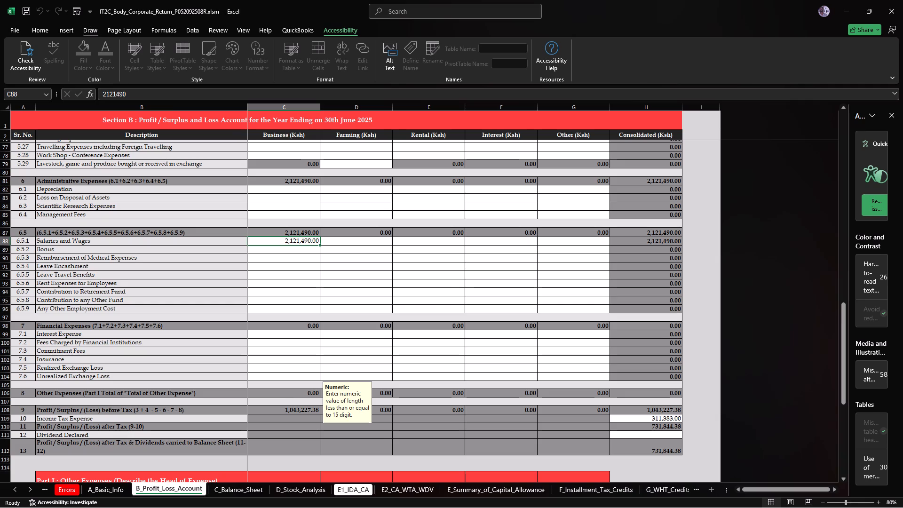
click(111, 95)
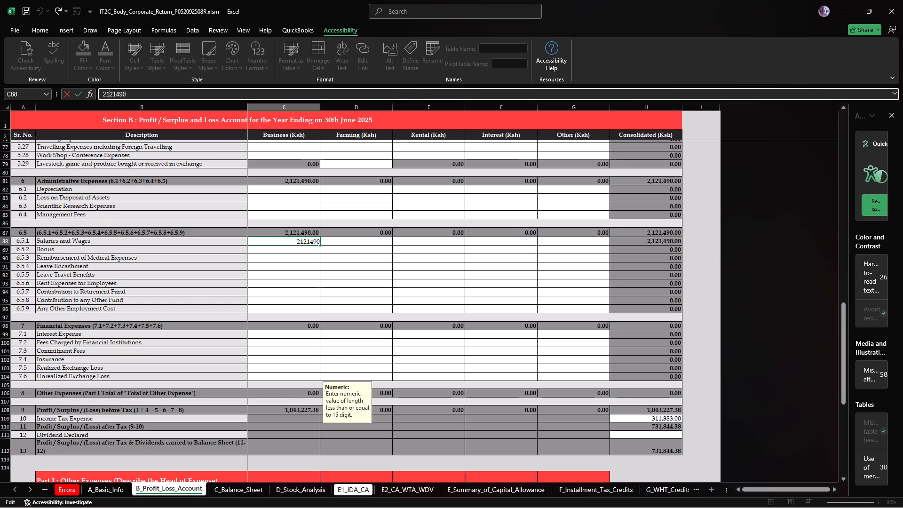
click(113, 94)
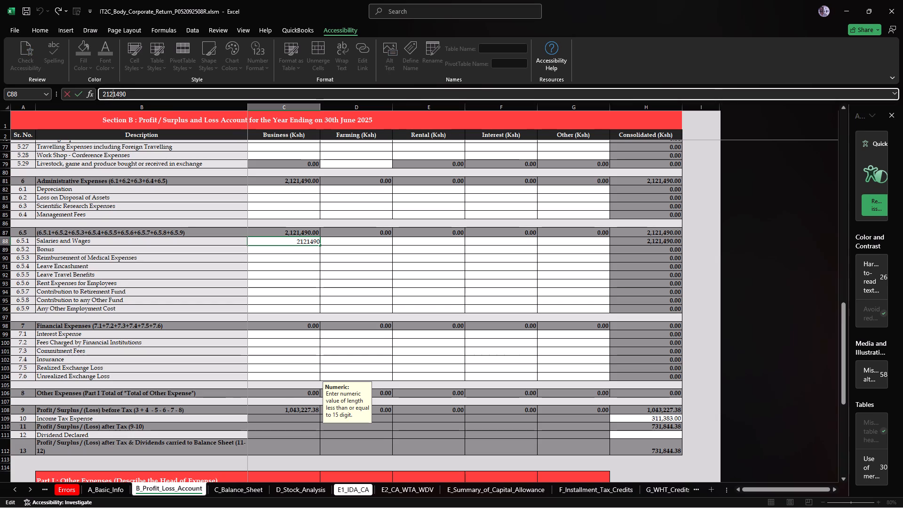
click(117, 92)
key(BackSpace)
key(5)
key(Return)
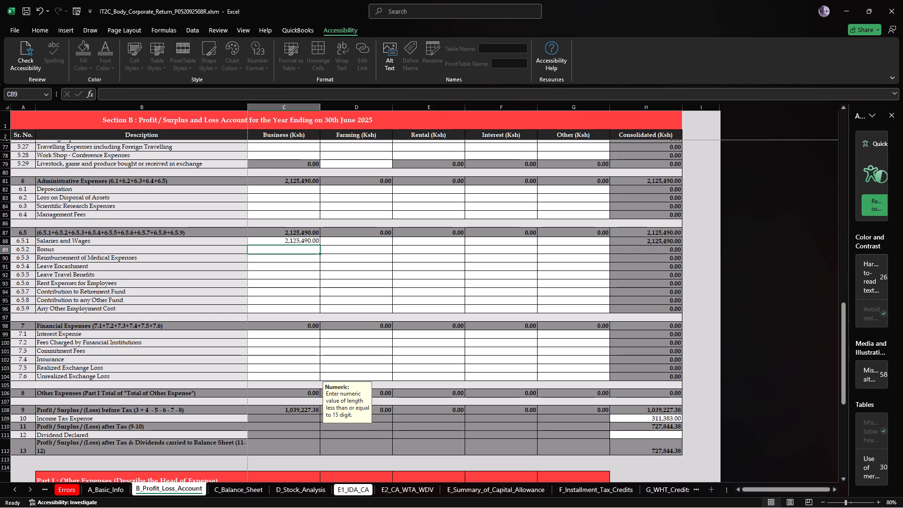
Check the Tax Due/Refund Due in M_Tax_Computation with the changed salaries amount.
triple_click(33, 488)
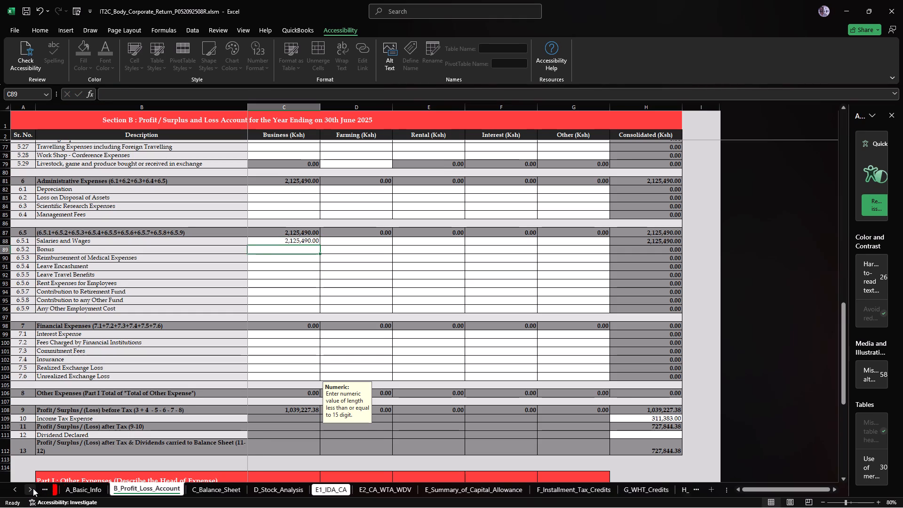
double_click(33, 488)
triple_click(33, 488)
double_click(33, 488)
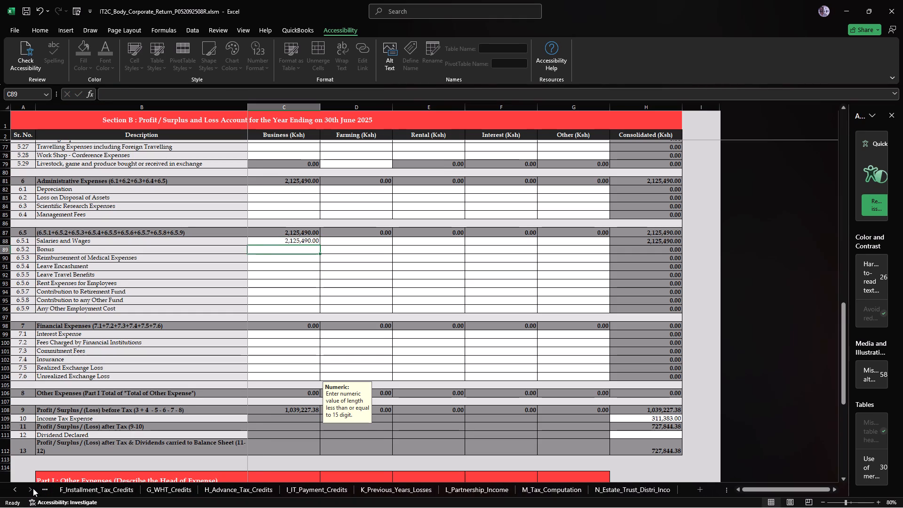
click(568, 487)
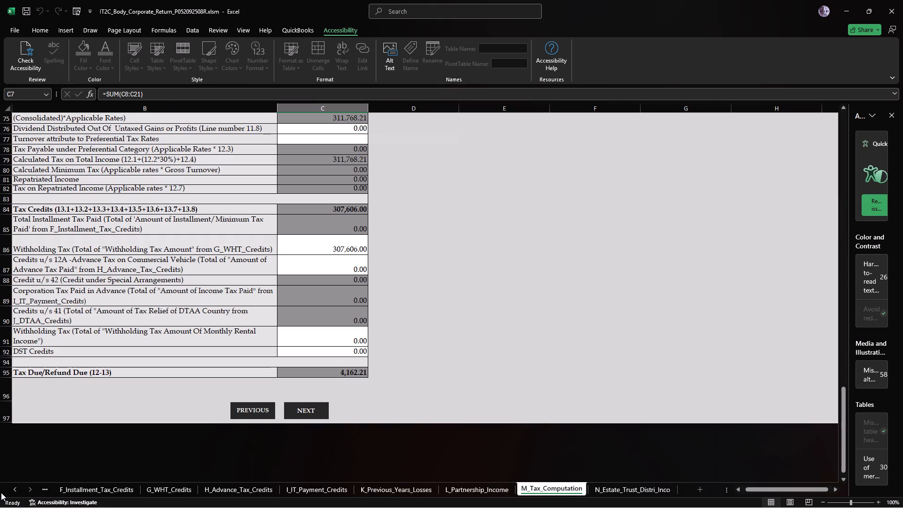
Set the Business amount of Salaries and Wages in B_Profit_Loss_Account to 2126490.
triple_click(14, 487)
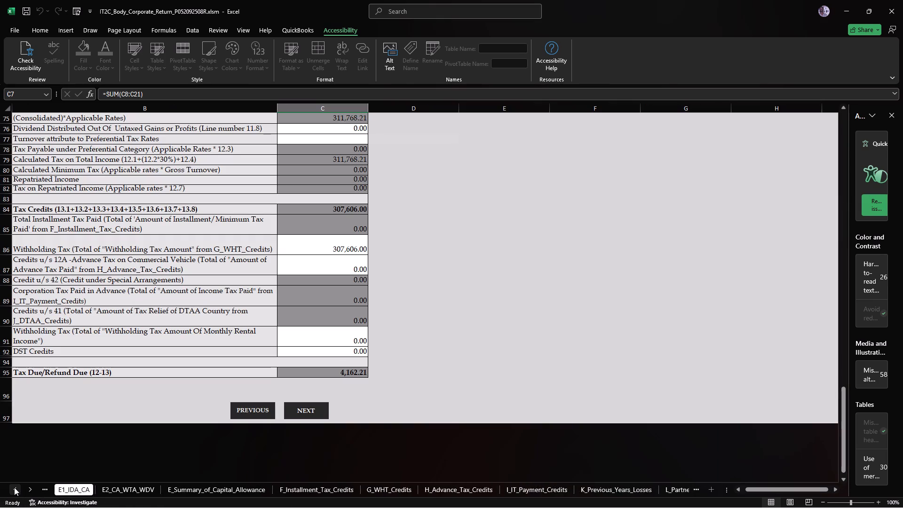
double_click(14, 487)
click(14, 487)
click(14, 487)
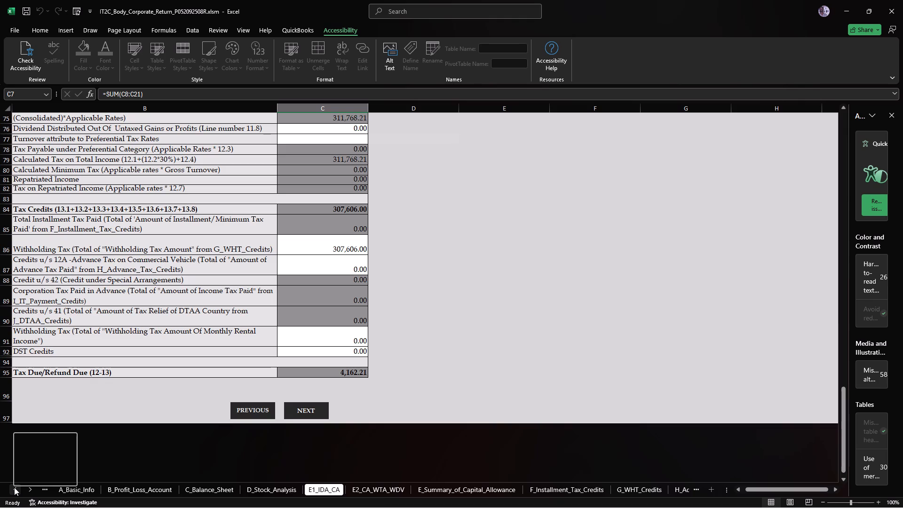
click(14, 487)
click(168, 488)
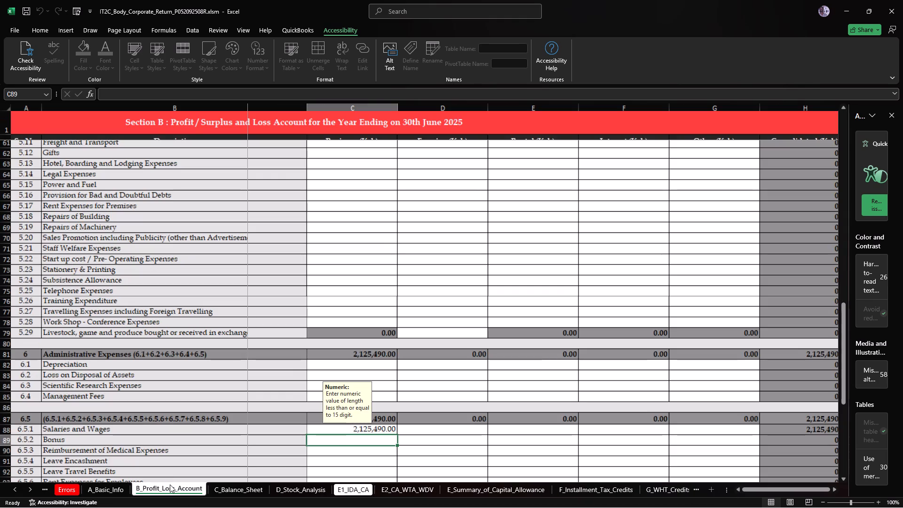
scroll(408, 431, up, 1)
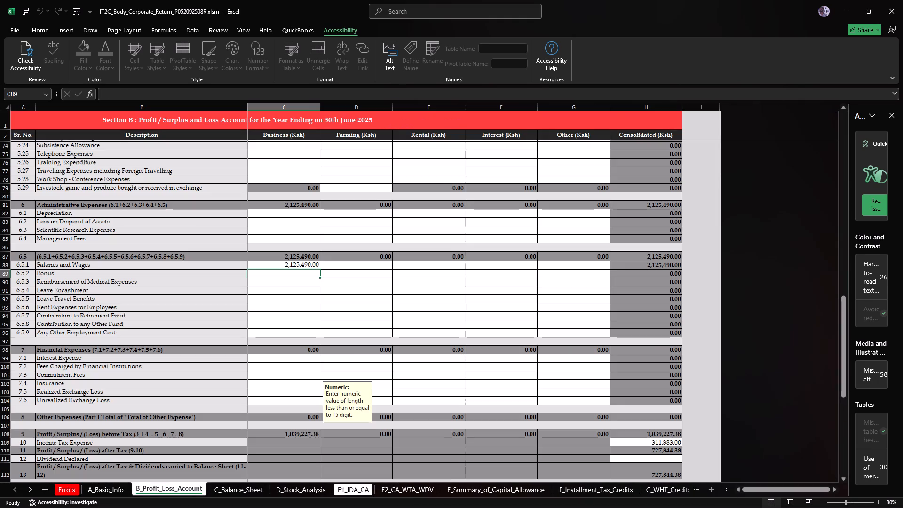
click(310, 268)
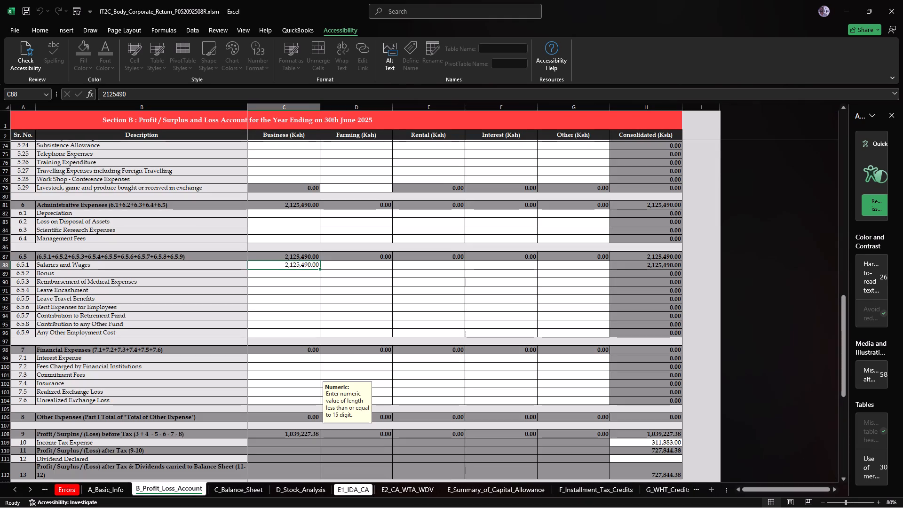
click(116, 94)
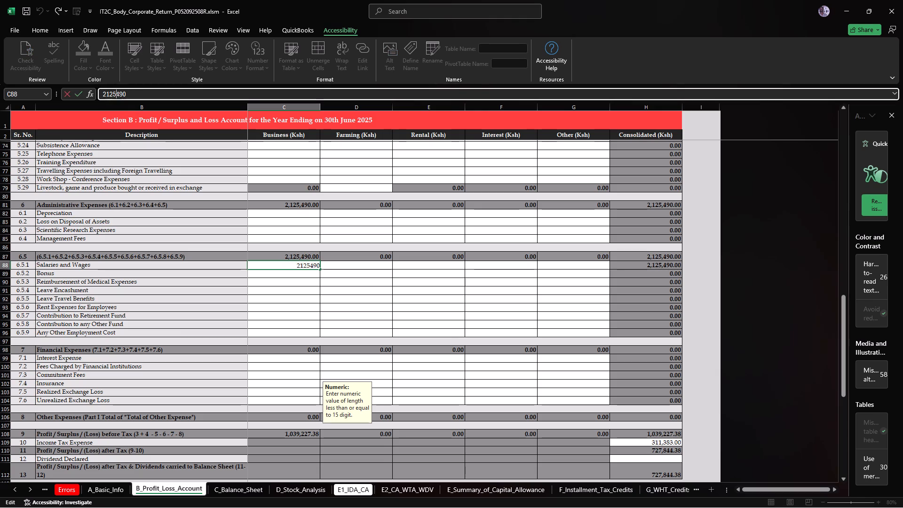
key(BackSpace)
key(6)
key(Return)
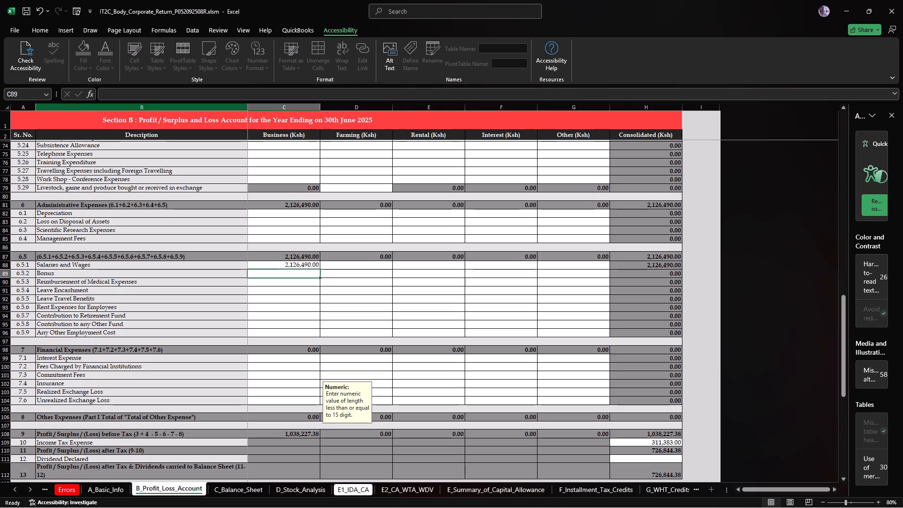
Check the Tax Due/Refund Due in the M_Tax_Computation sheet of the IT2C return workbook again.
triple_click(30, 491)
triple_click(30, 491)
triple_click(30, 491)
click(30, 491)
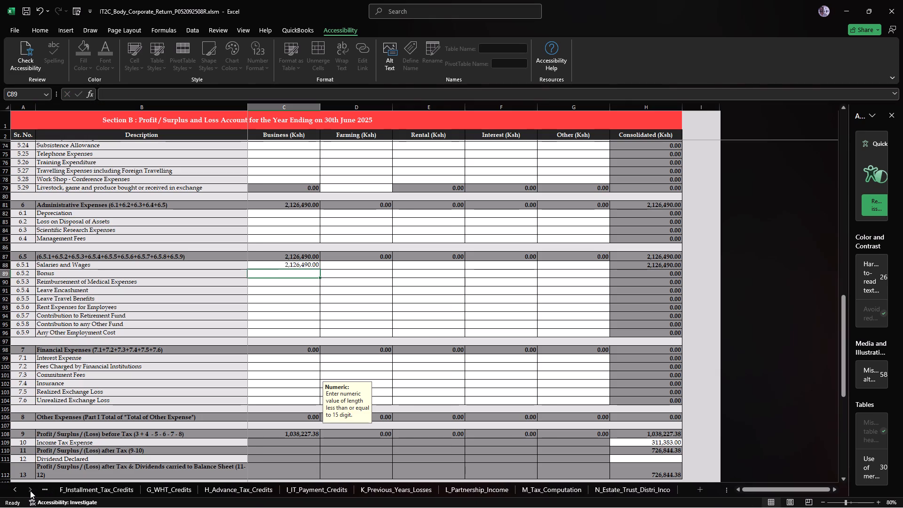
click(562, 491)
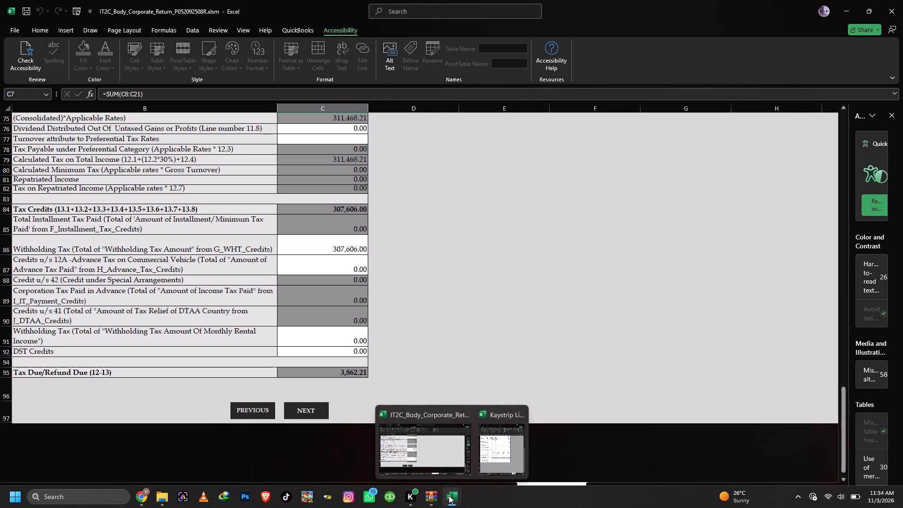
click(431, 449)
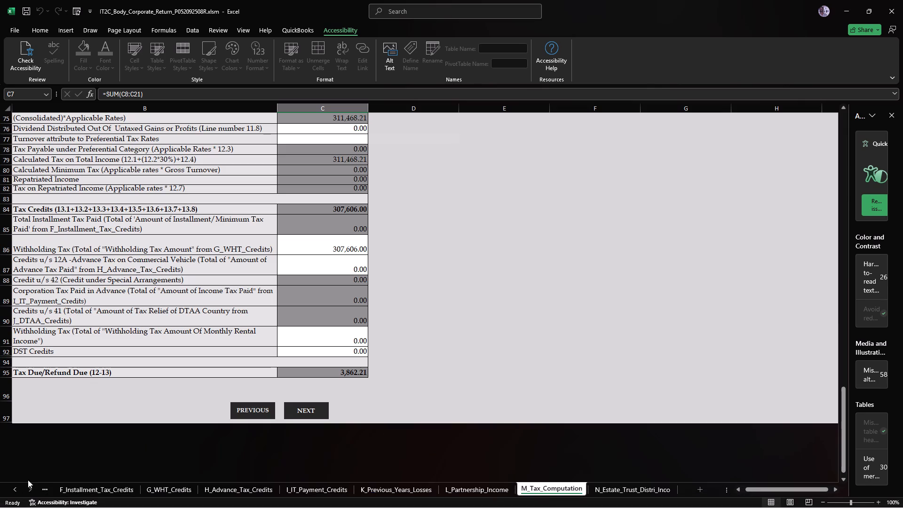
Review the administrative expenses and profit figures in the B_Profit_Loss_Account sheet.
triple_click(16, 486)
triple_click(16, 486)
click(16, 486)
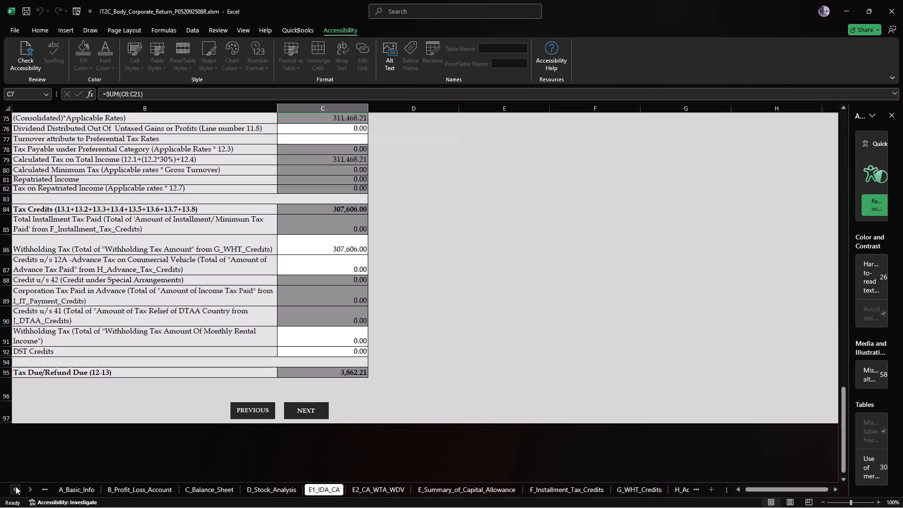
click(16, 486)
click(154, 488)
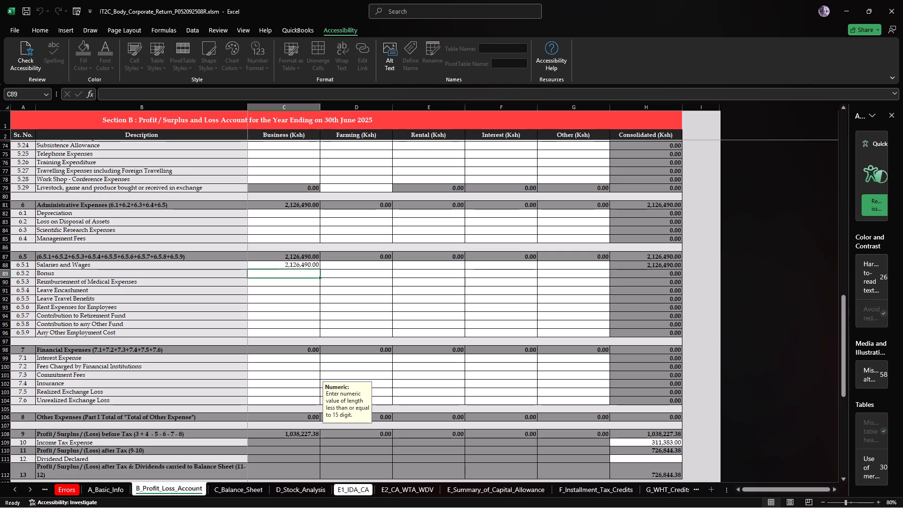
Proceed from M_Tax_Computation to the N_Estate_Trust_Distri_Inco sheet and run the validation of the return.
triple_click(34, 490)
triple_click(34, 490)
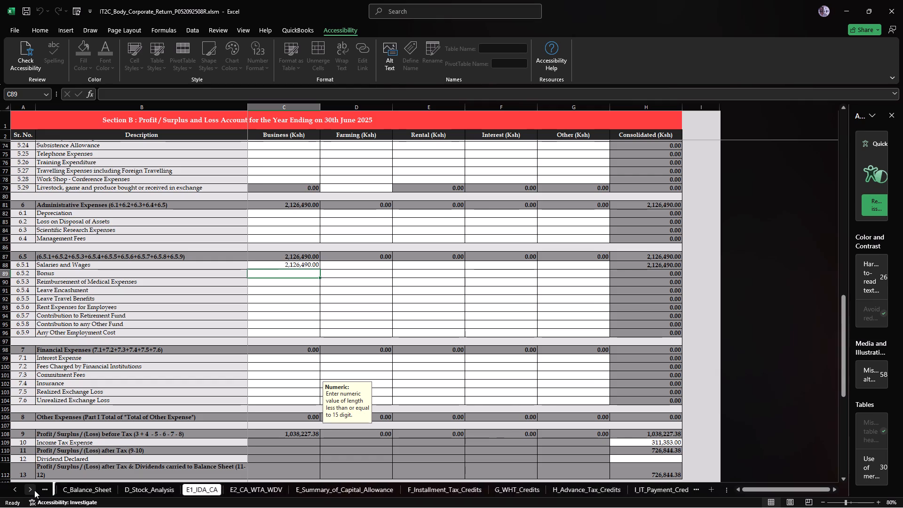
triple_click(34, 490)
double_click(34, 490)
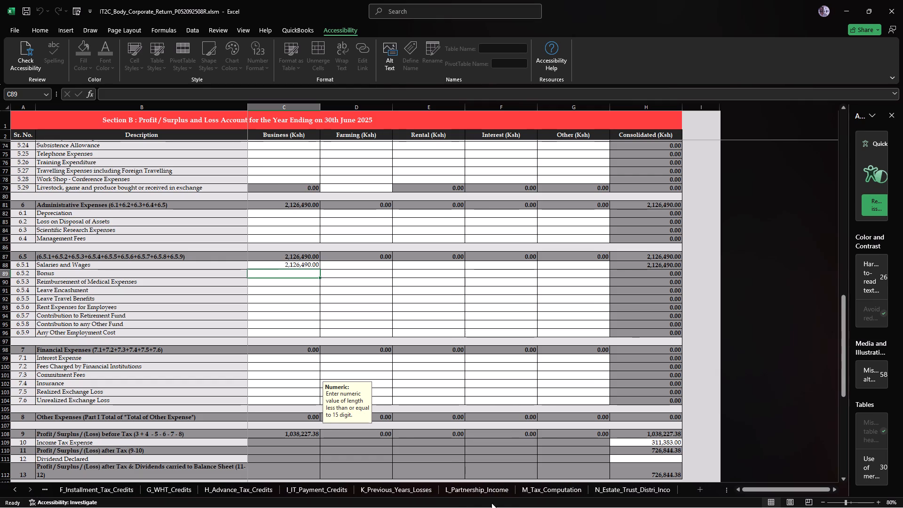
click(530, 492)
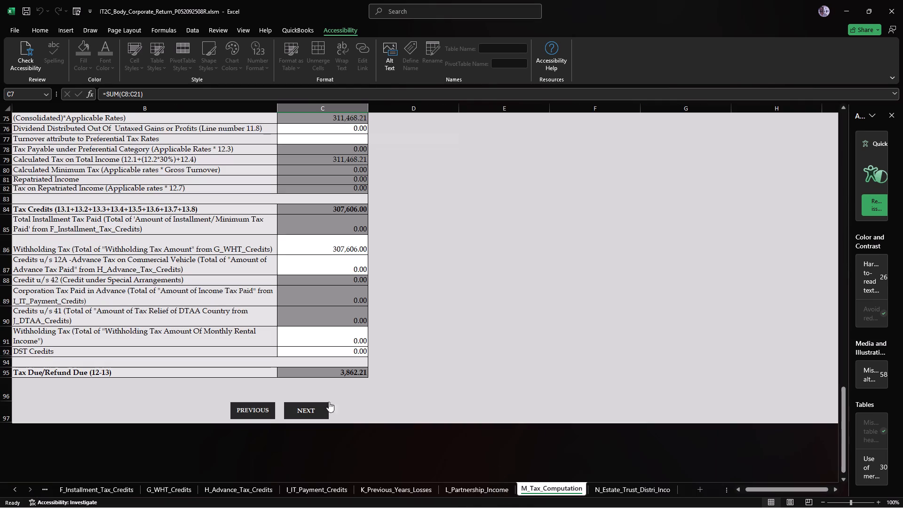
click(317, 405)
click(180, 240)
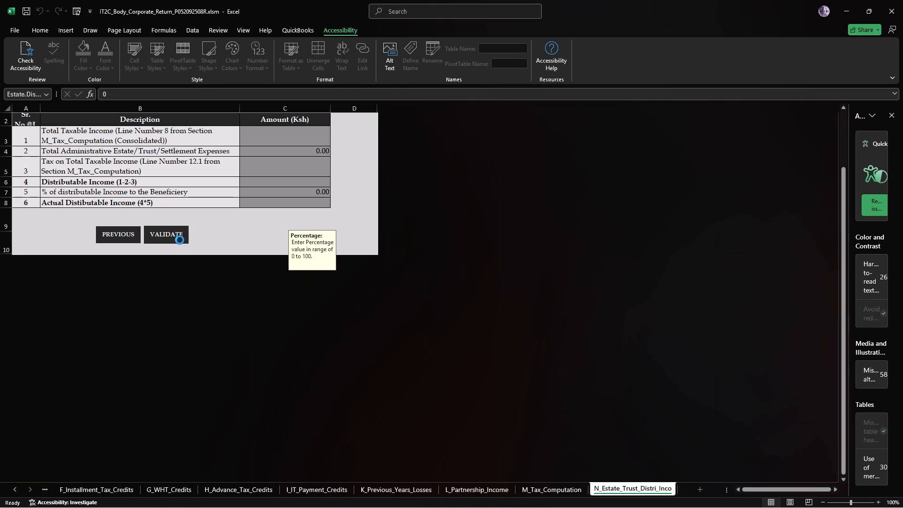